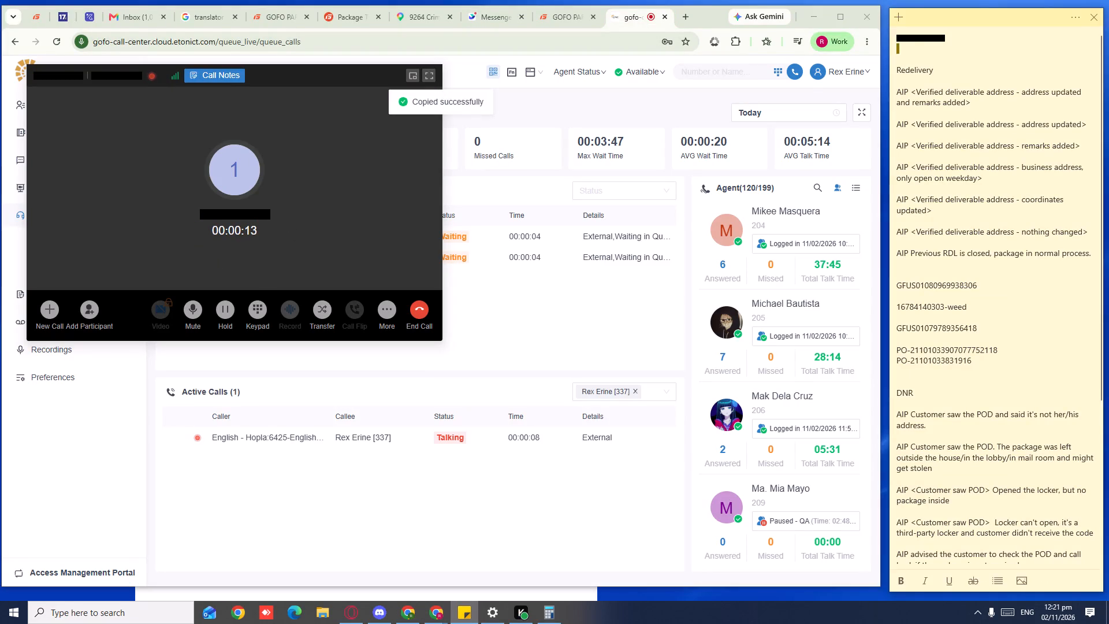
Replace the first line of the sticky note, above the Redelivery templates, with the copied caller information.
triple_click(936, 33)
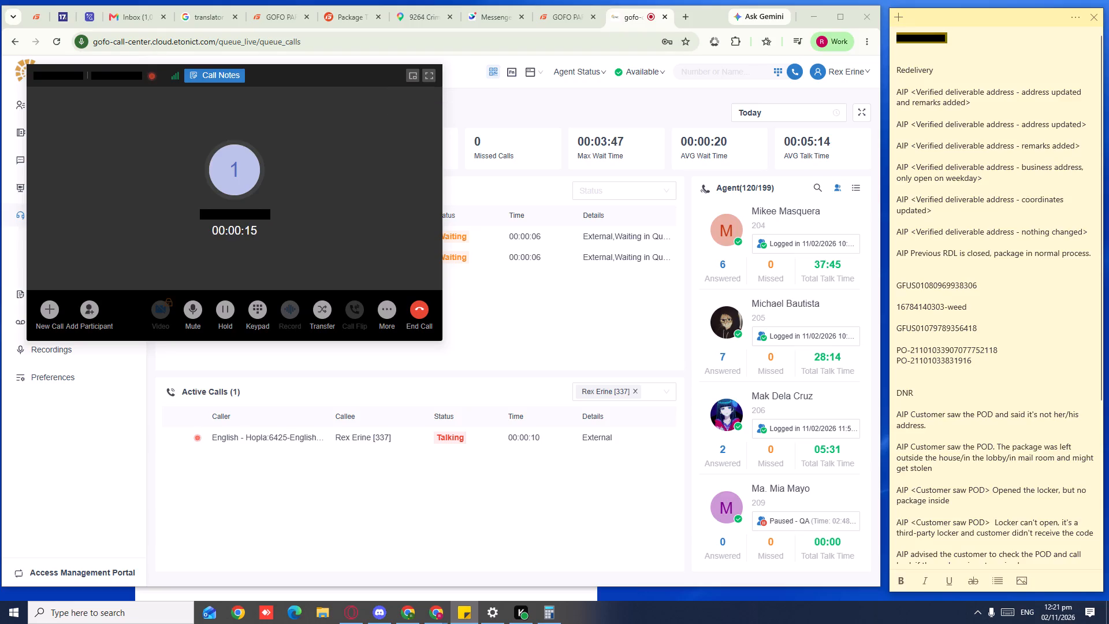
key(Delete)
key(ctrl+v)
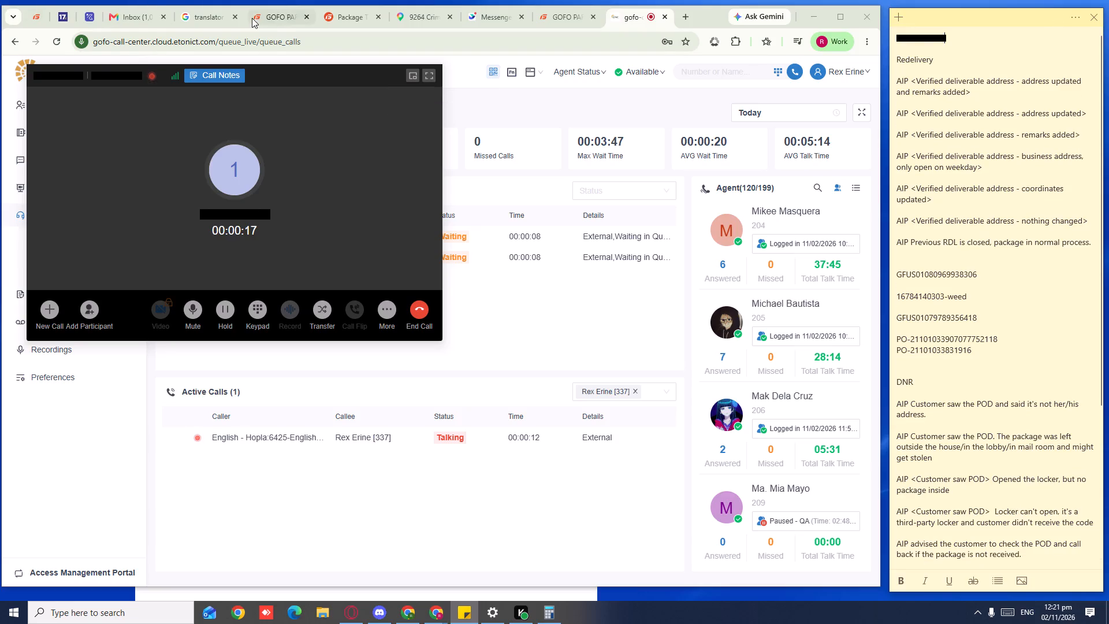
Switch to the GOFO customer complaints page with the open work order.
click(277, 23)
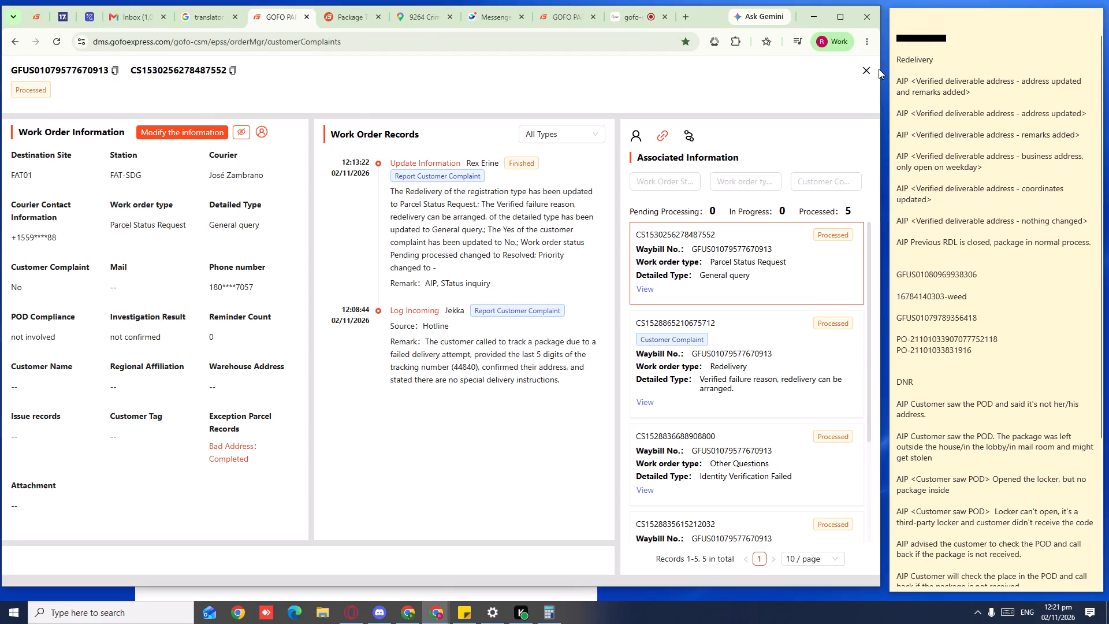
Close the work order details and look up the call-in records for the copied phone number in Ticket registration.
click(868, 75)
click(70, 102)
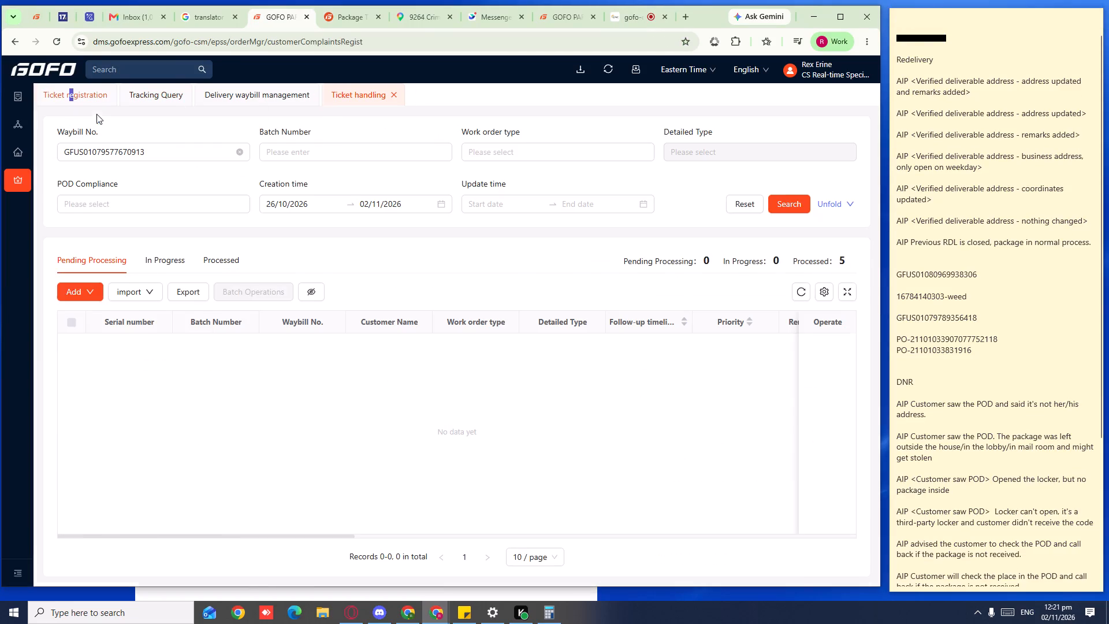
double_click(213, 182)
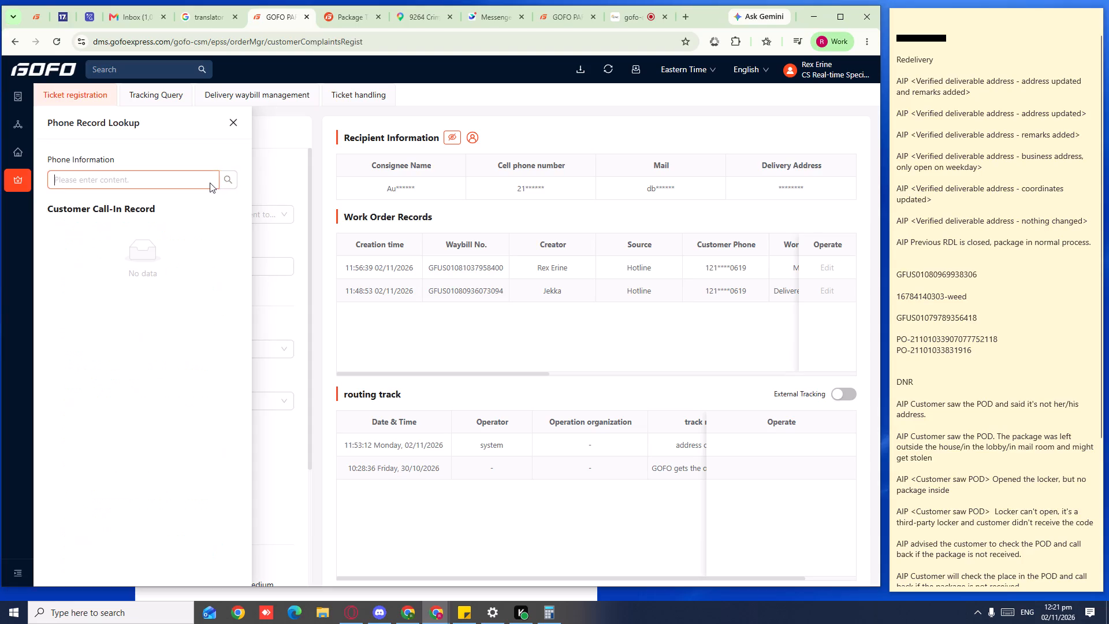
key(ctrl+v)
click(231, 173)
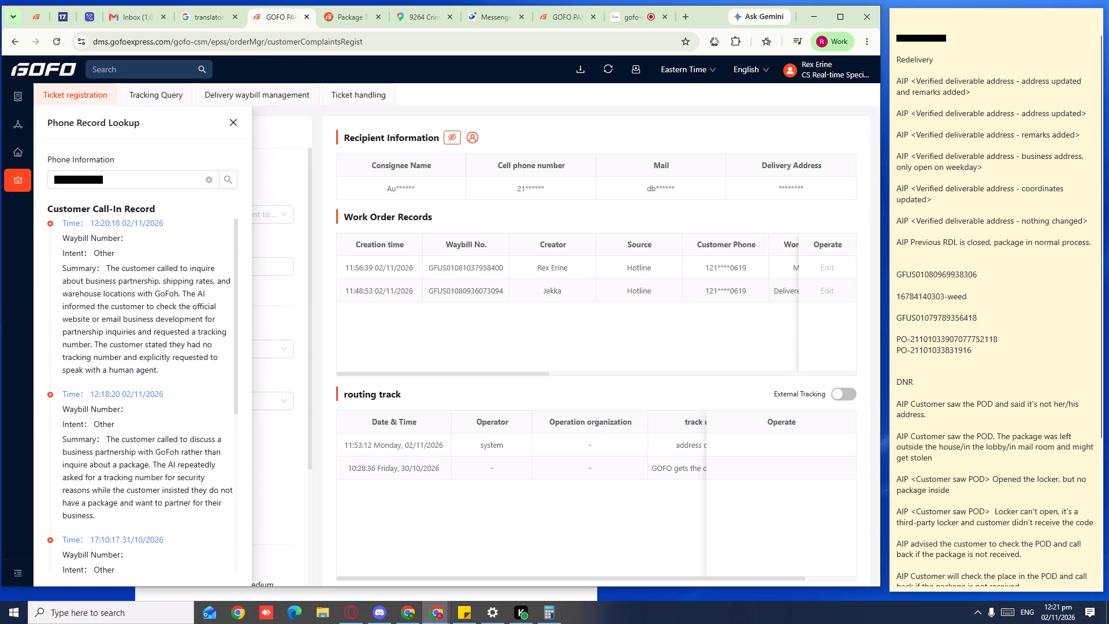
click(234, 177)
click(167, 179)
click(194, 180)
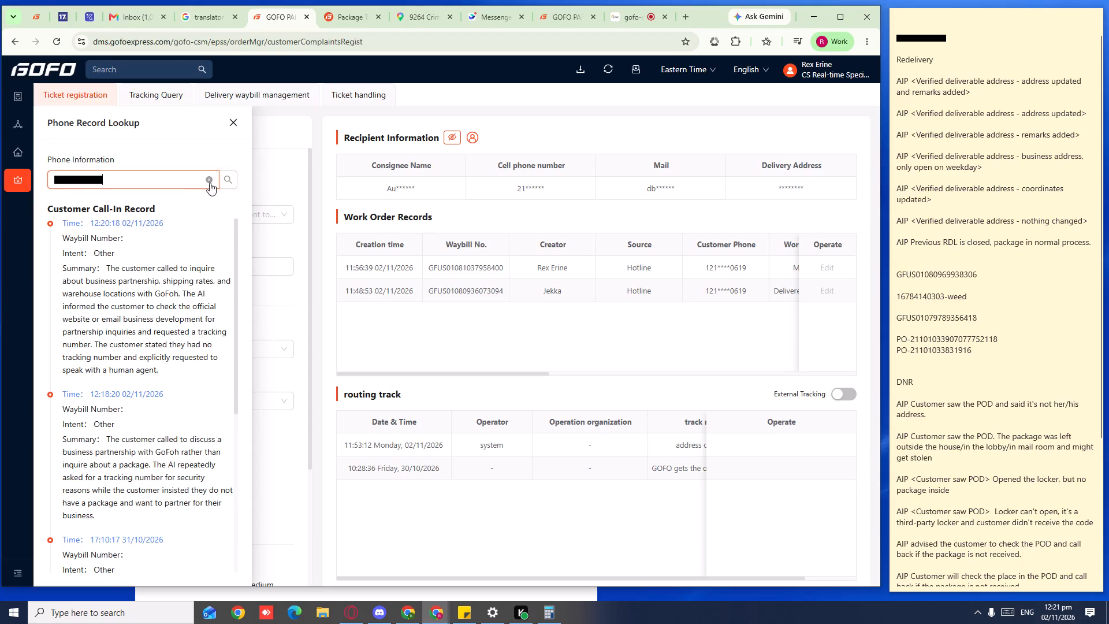
click(210, 183)
key(ctrl+v)
click(229, 191)
click(231, 183)
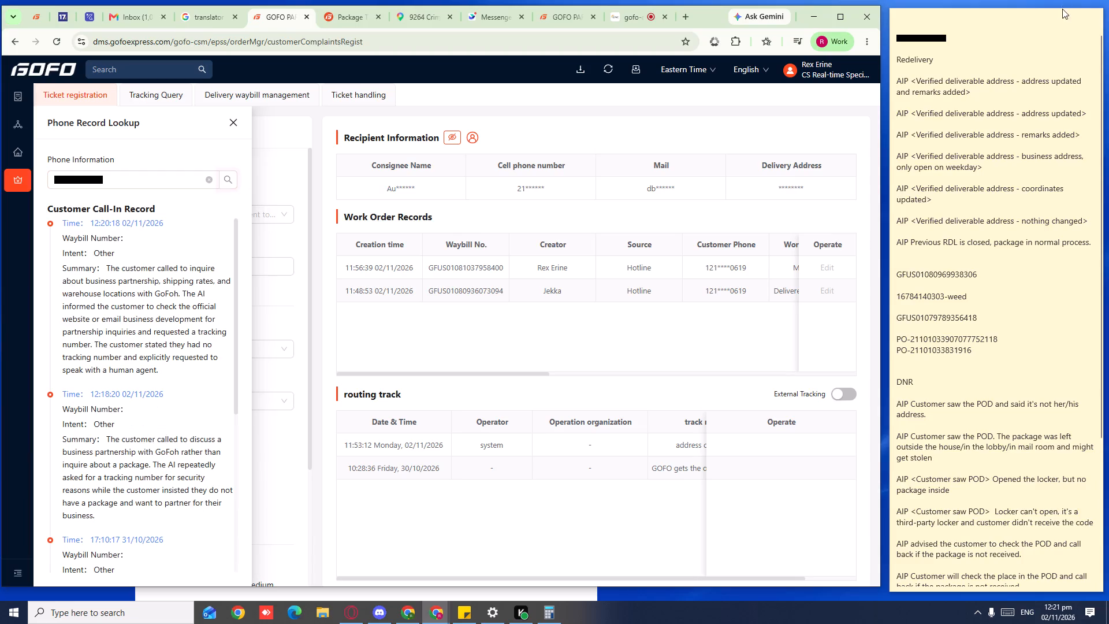
Add the second phone number to the note, on its own line below the first number.
click(997, 42)
key(Return)
key(Return)
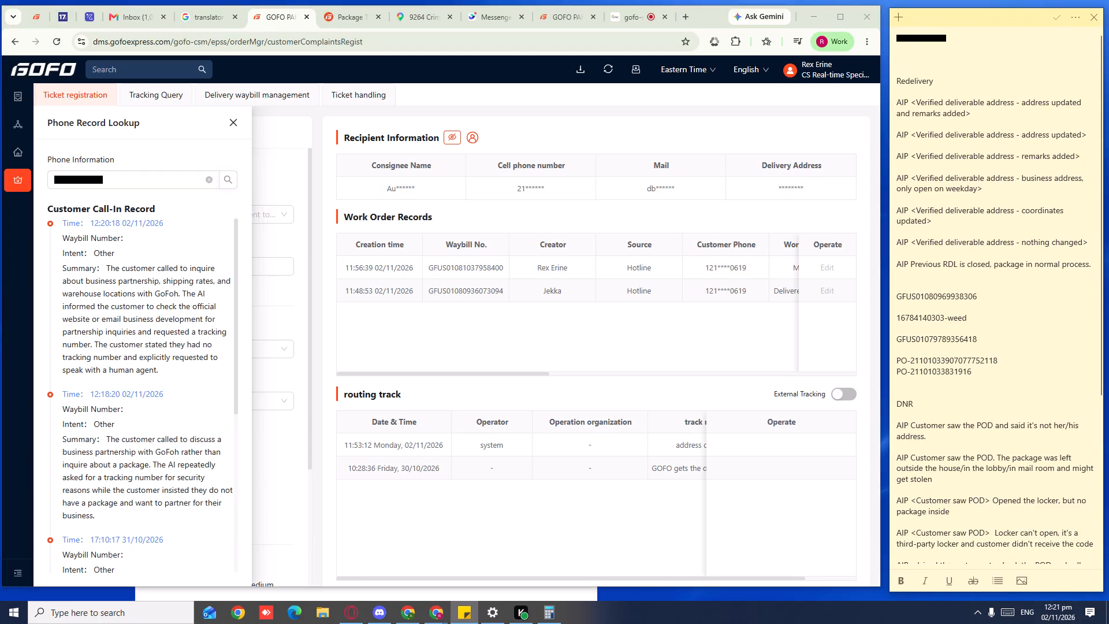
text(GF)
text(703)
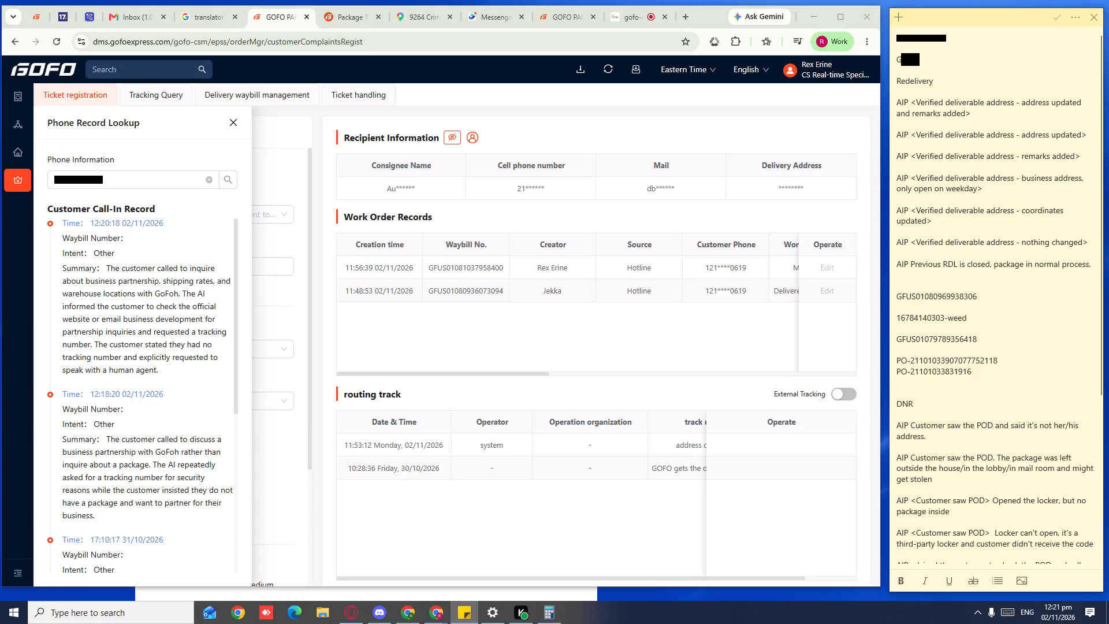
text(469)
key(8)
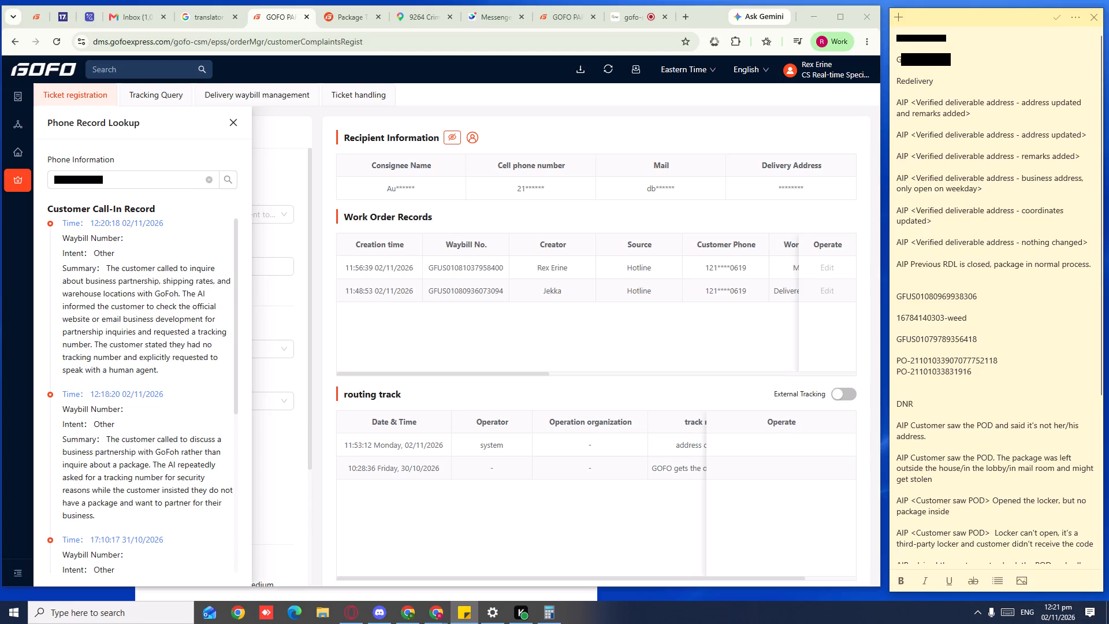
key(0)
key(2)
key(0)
click(909, 62)
drag(906, 64, 889, 64)
key(BackSpace)
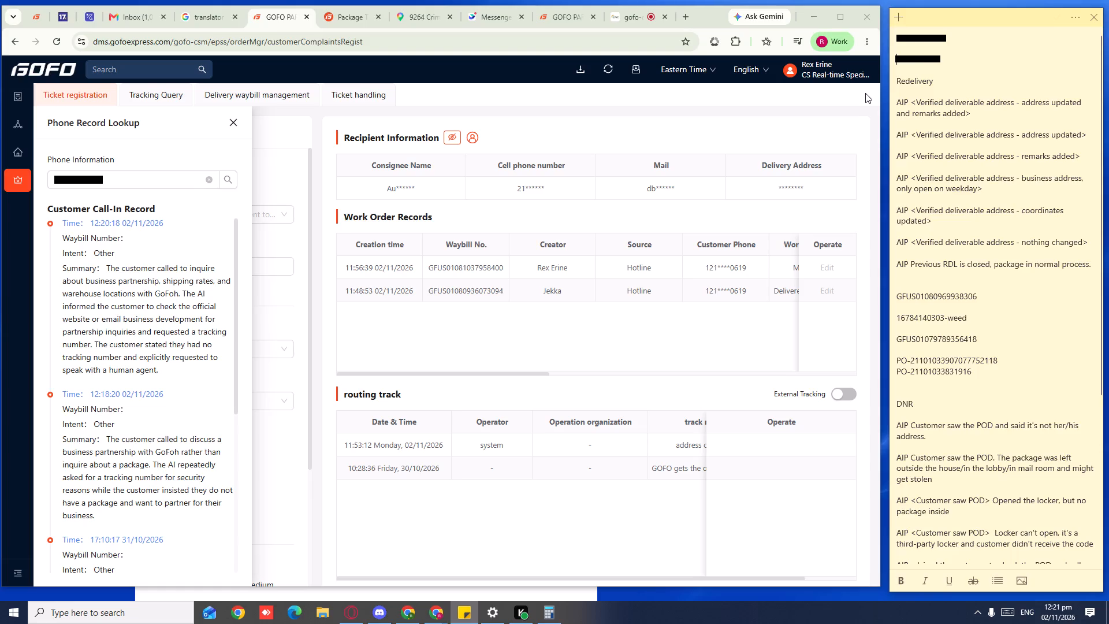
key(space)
key(Down)
Look up the call-in records for the second phone number copied from the note.
double_click(918, 59)
key(ctrl+c)
key(ctrl+c)
key(ctrl+c)
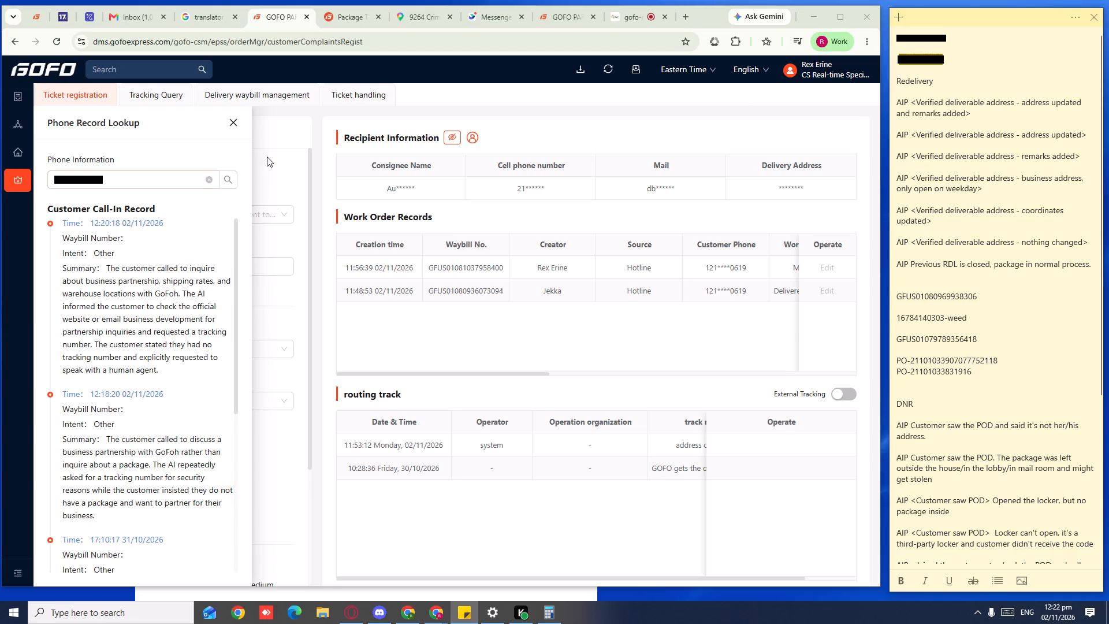
click(209, 182)
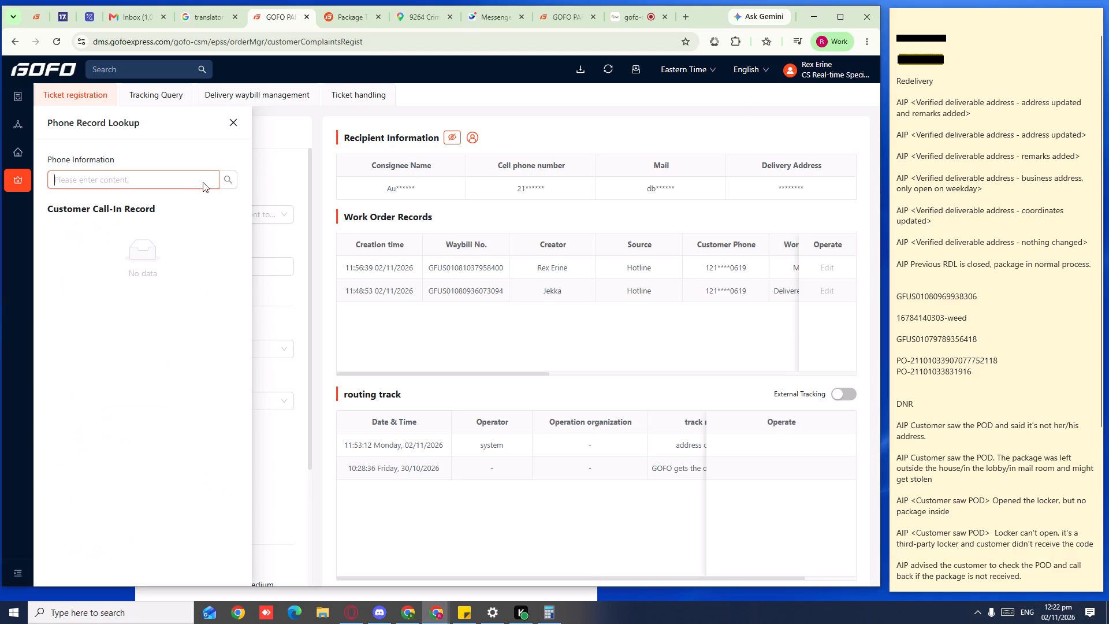
key(ctrl+v)
click(230, 187)
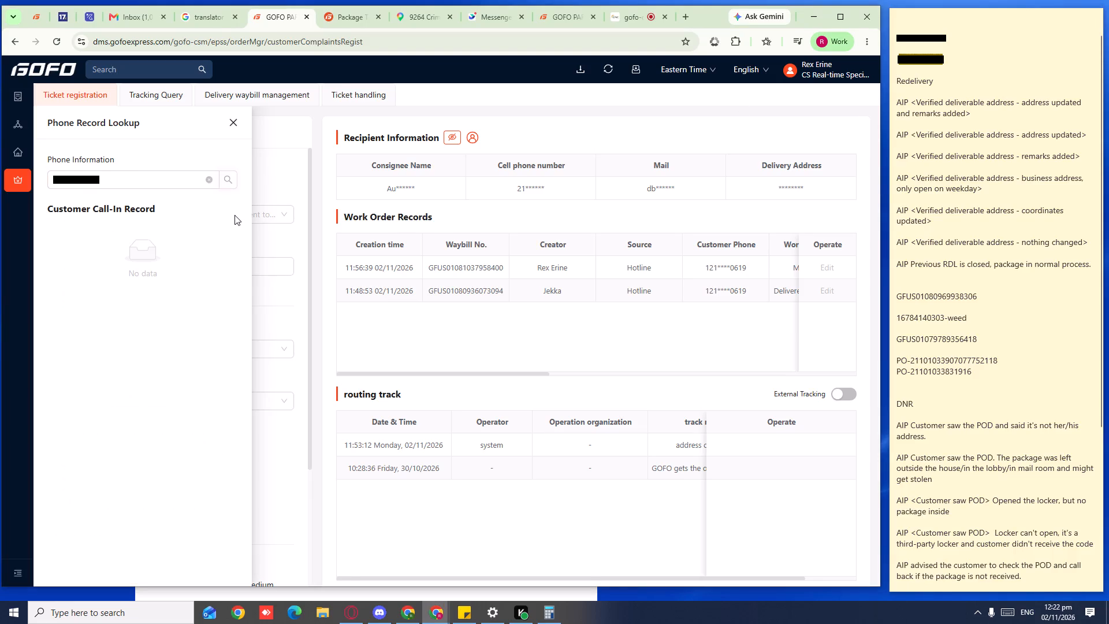
Insert an extra empty line below the second phone number in the note.
click(984, 70)
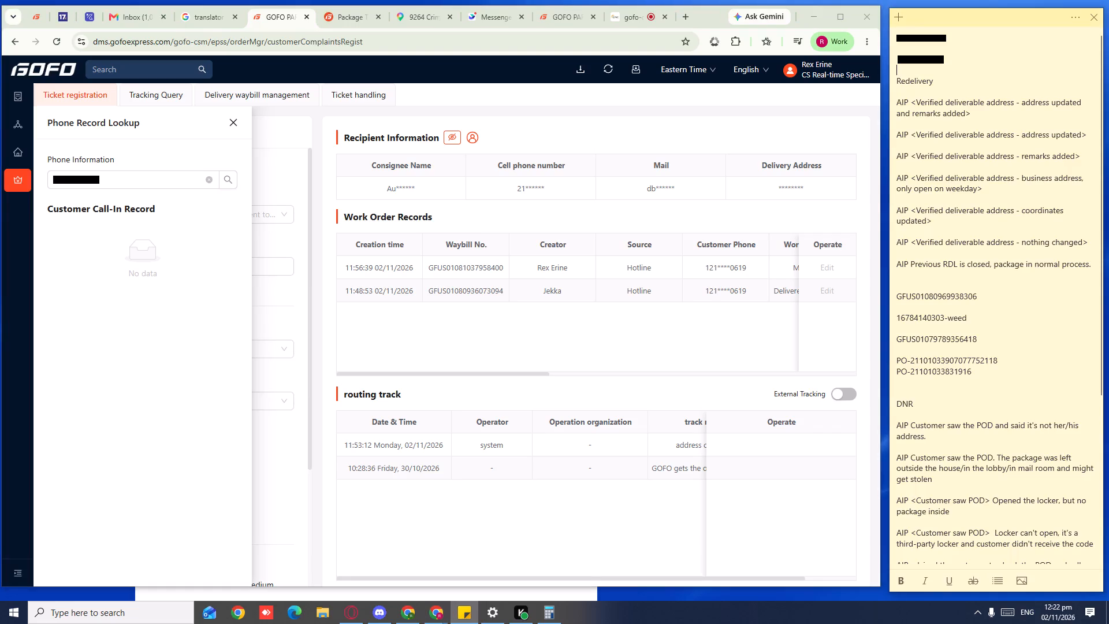
key(Return)
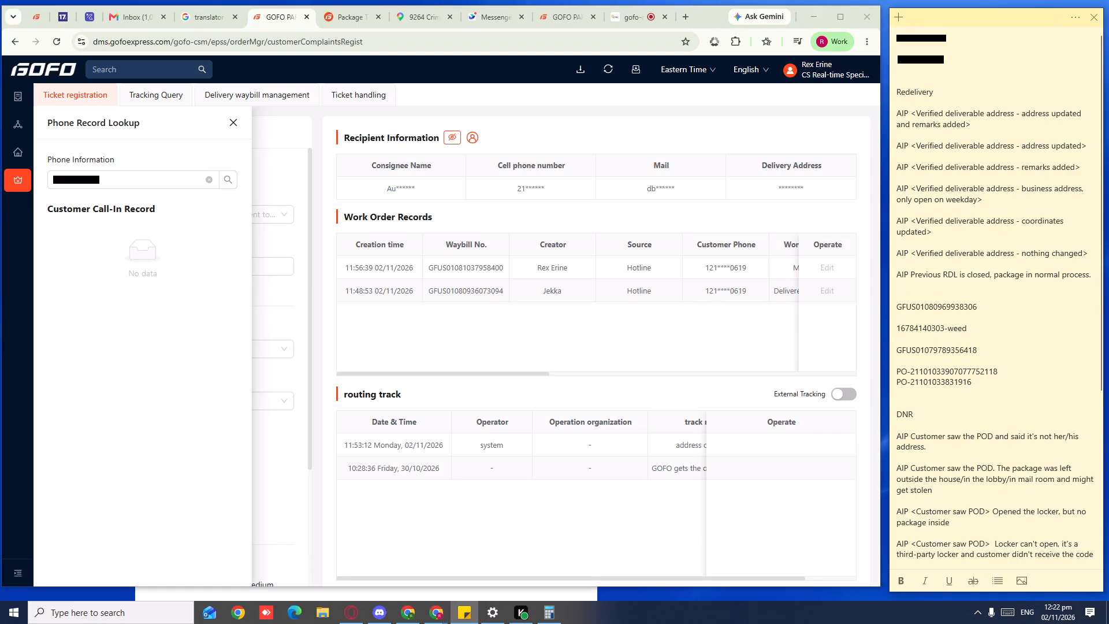
Clear the phone record lookup and enter the second phone number from the note again.
click(206, 182)
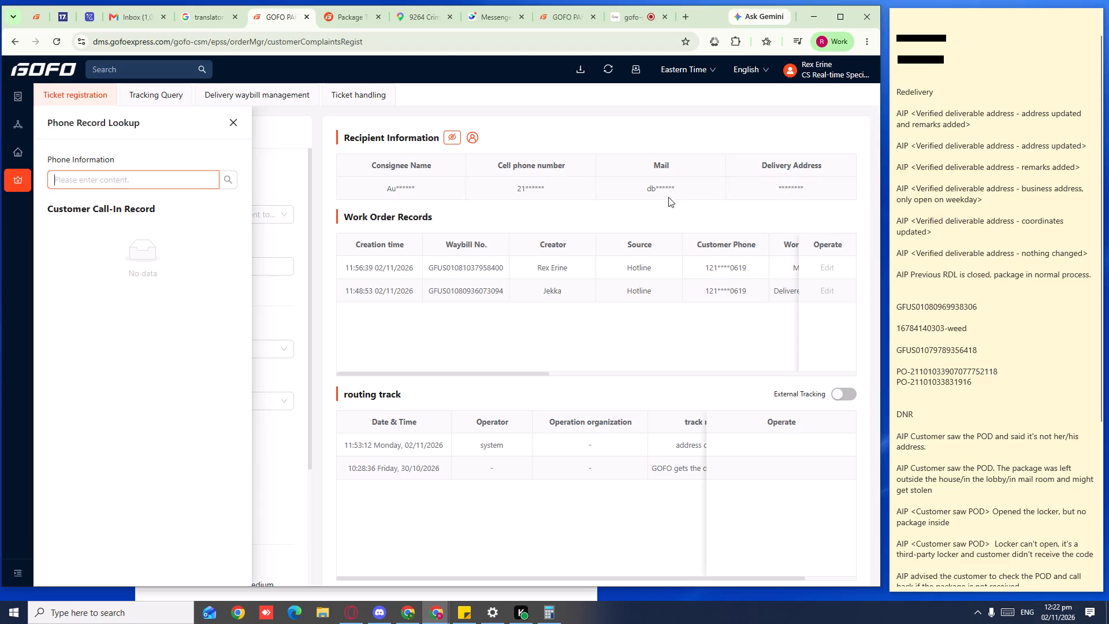
double_click(923, 56)
key(ctrl+c)
key(ctrl+c)
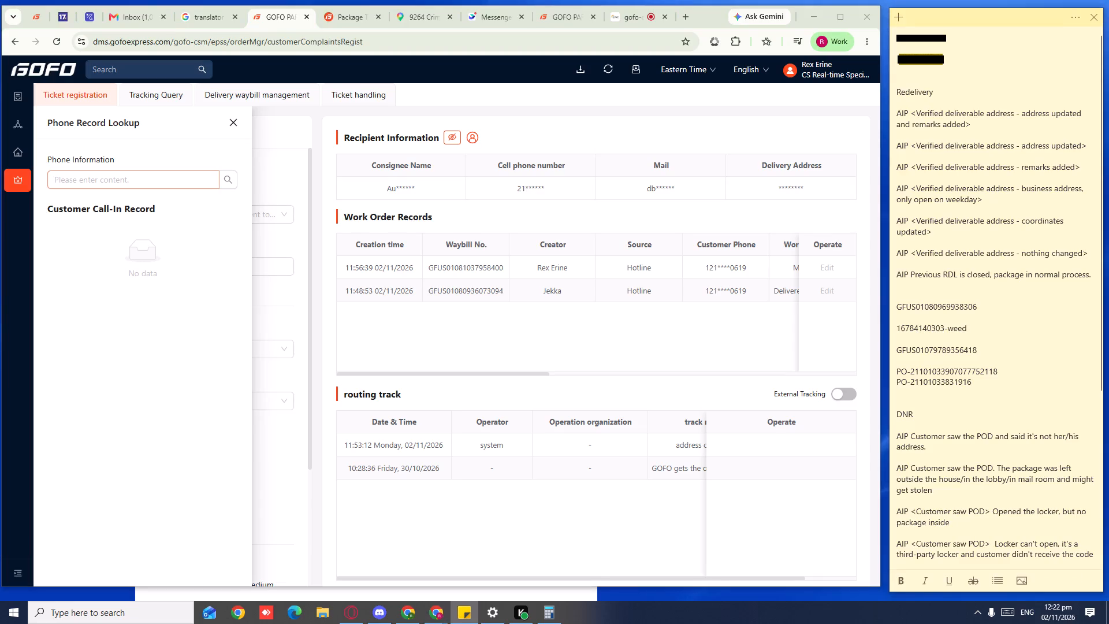
click(158, 171)
ctrl+click(158, 171)
ctrl+click(161, 188)
ctrl+click(173, 176)
key(ctrl+v)
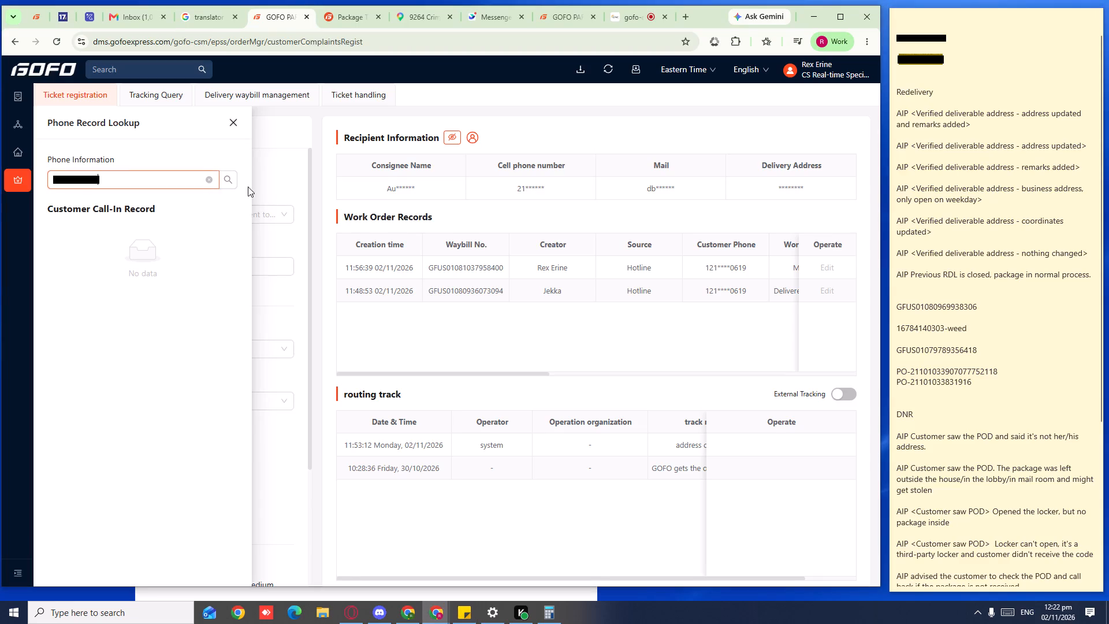
click(905, 70)
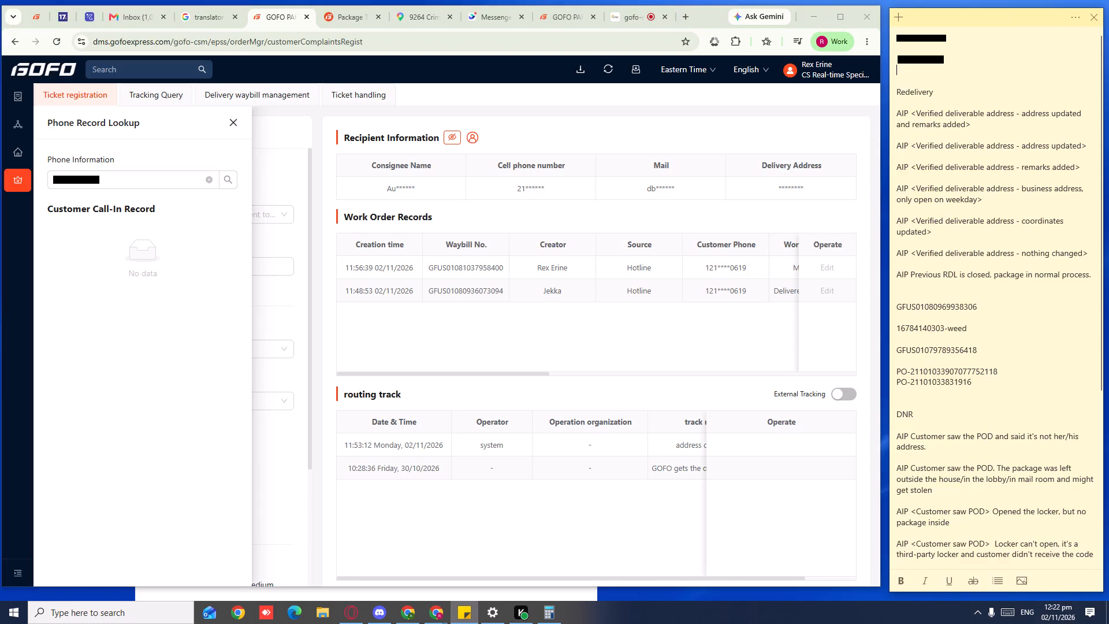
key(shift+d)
key(shift+BackSpace)
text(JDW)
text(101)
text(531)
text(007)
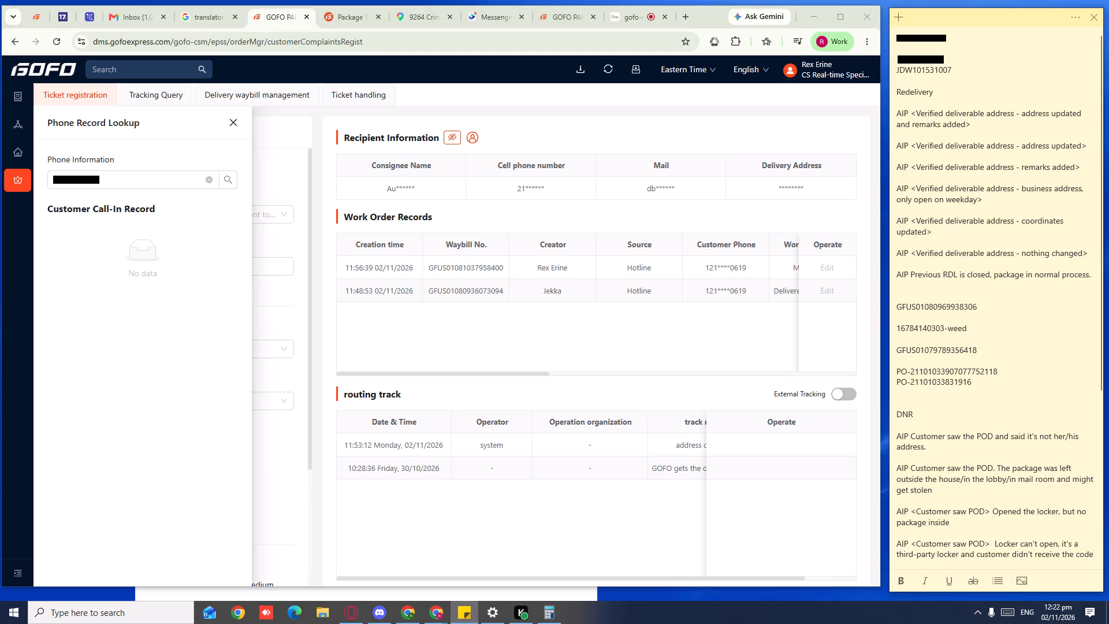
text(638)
double_click(901, 72)
key(ctrl+c)
key(ctrl+c)
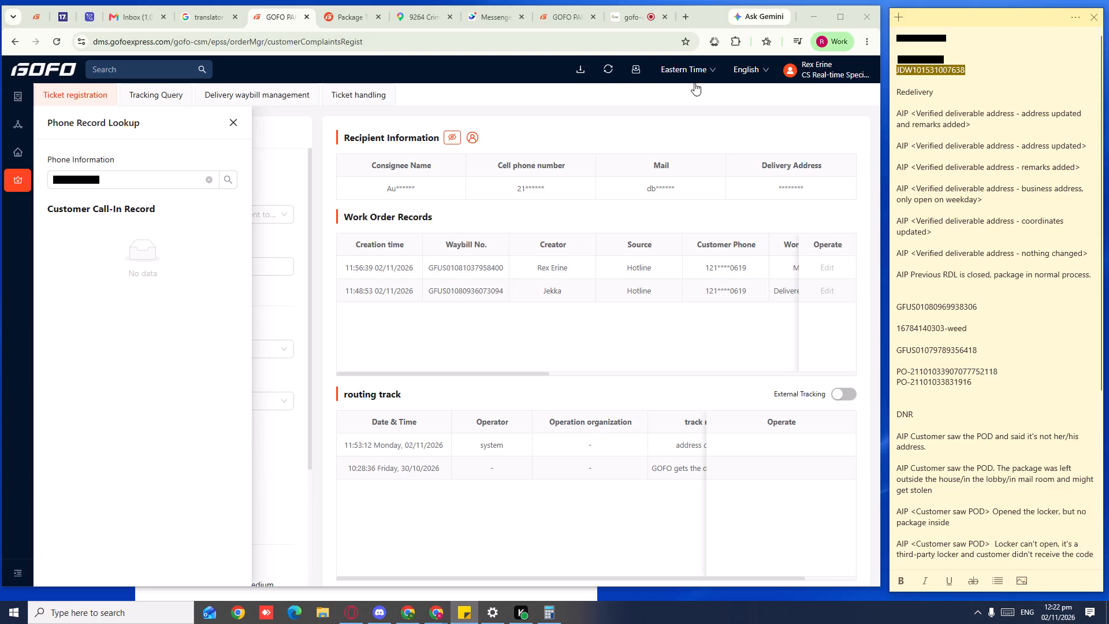
key(ctrl+c)
key(ctrl+c)
key(ctrl+c)
key(ctrl+c)
key(ctrl+c)
key(ctrl+c)
key(ctrl+c)
key(ctrl+c)
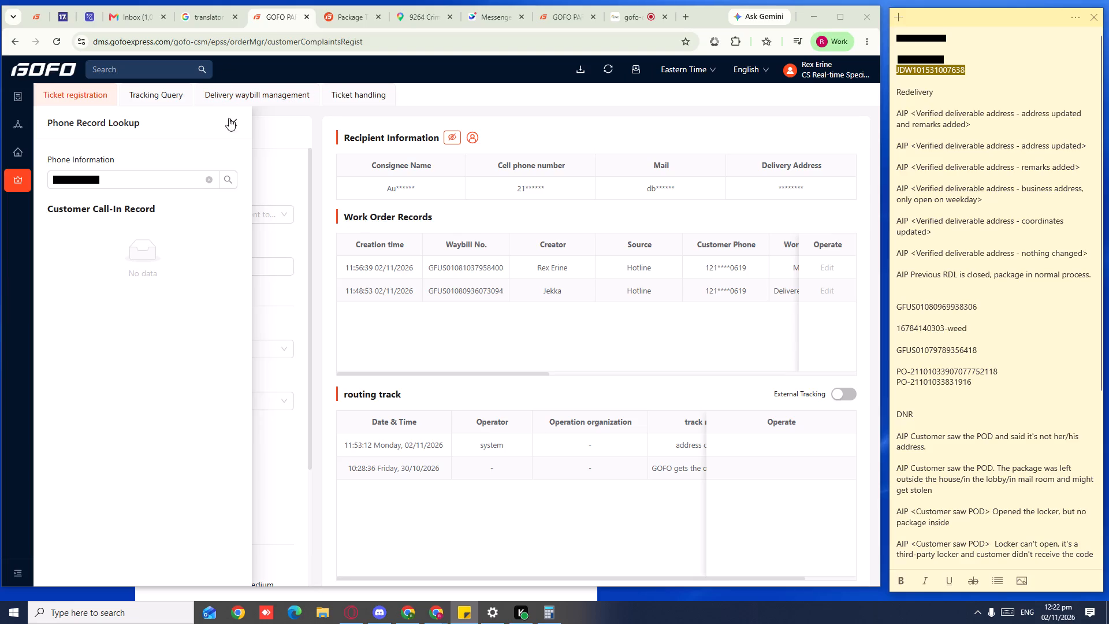
click(237, 124)
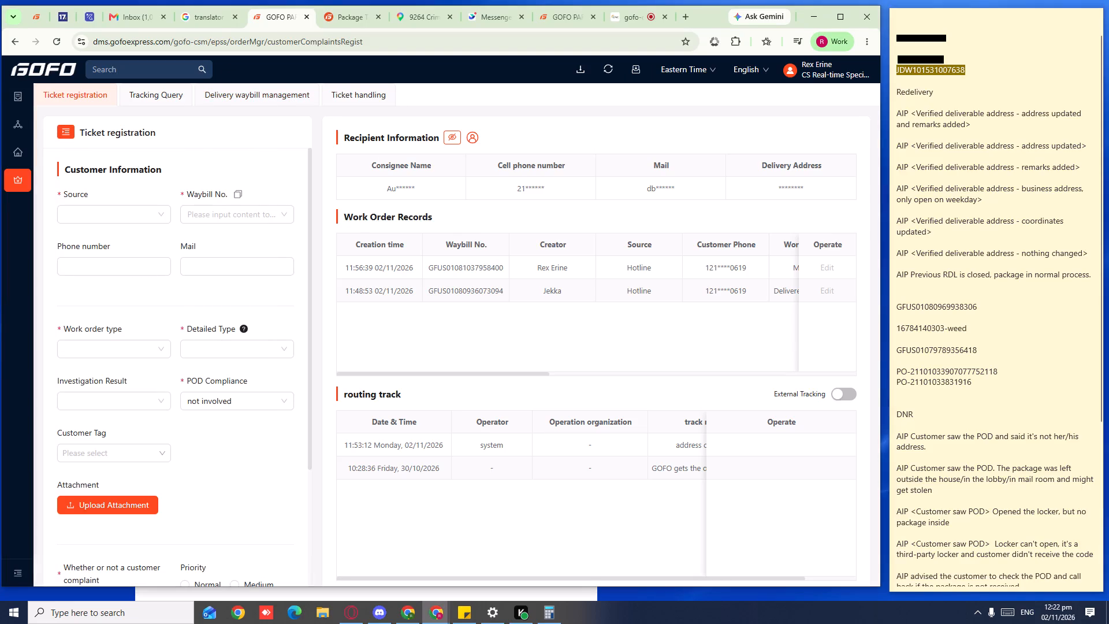
double_click(936, 69)
key(ctrl+c)
key(ctrl+c)
key(ctrl+c)
click(170, 92)
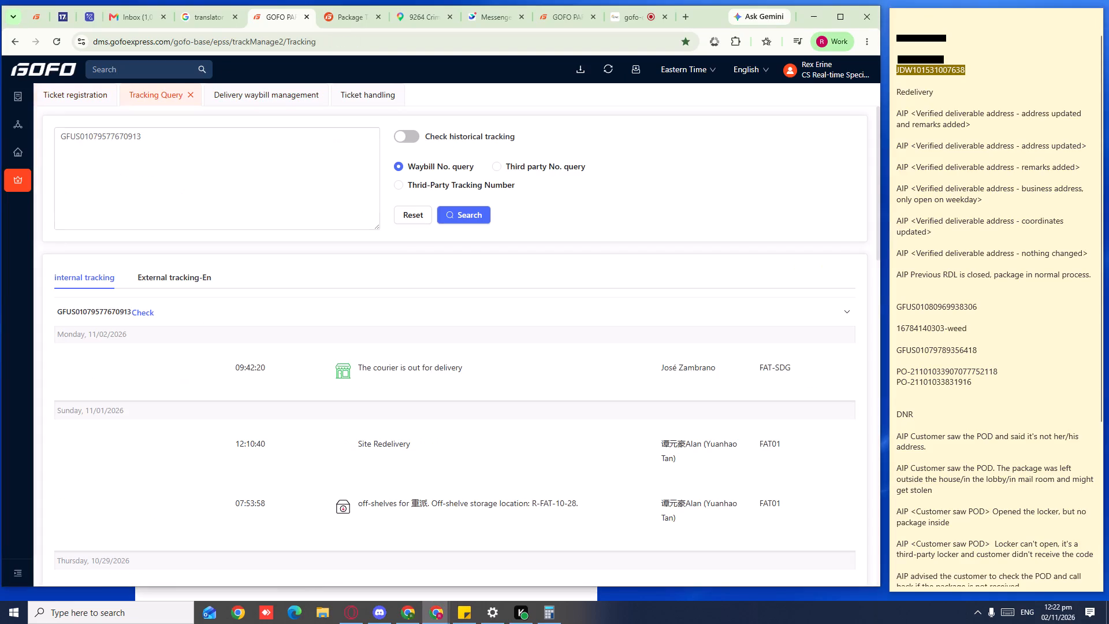
double_click(131, 147)
key(Delete)
key(ctrl+v)
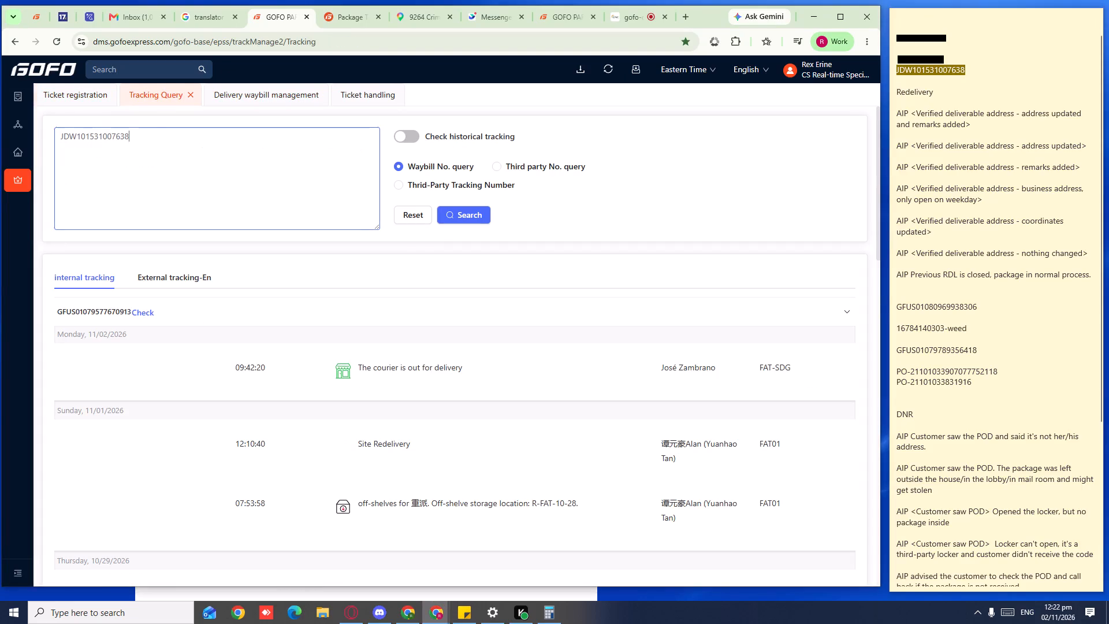
click(461, 214)
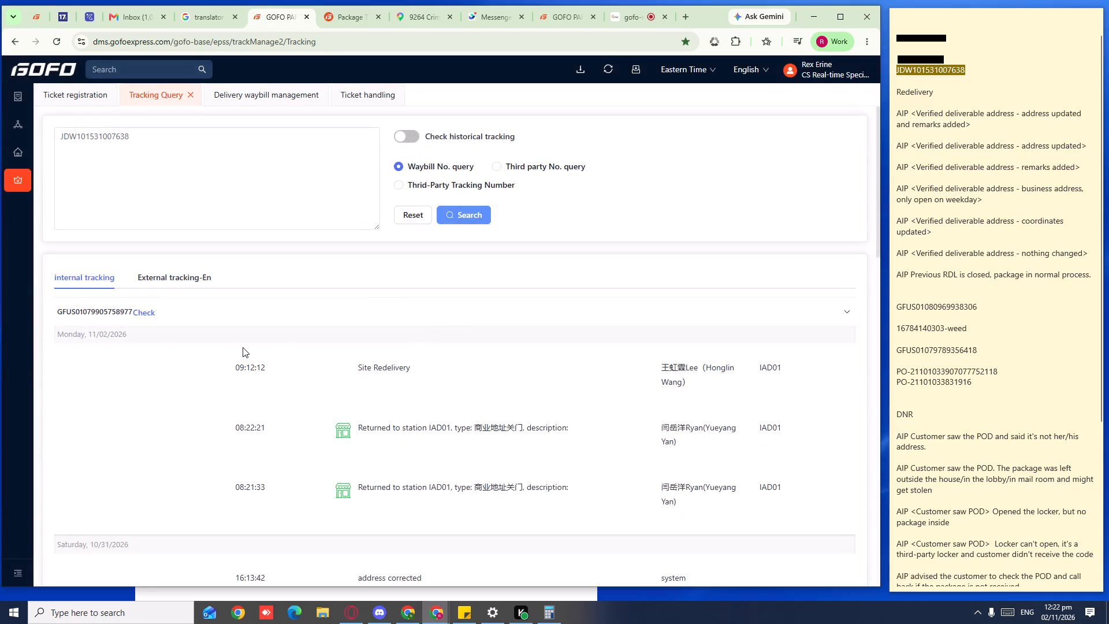
View the receiver information in the tracked package's waybill details, then close them.
click(146, 320)
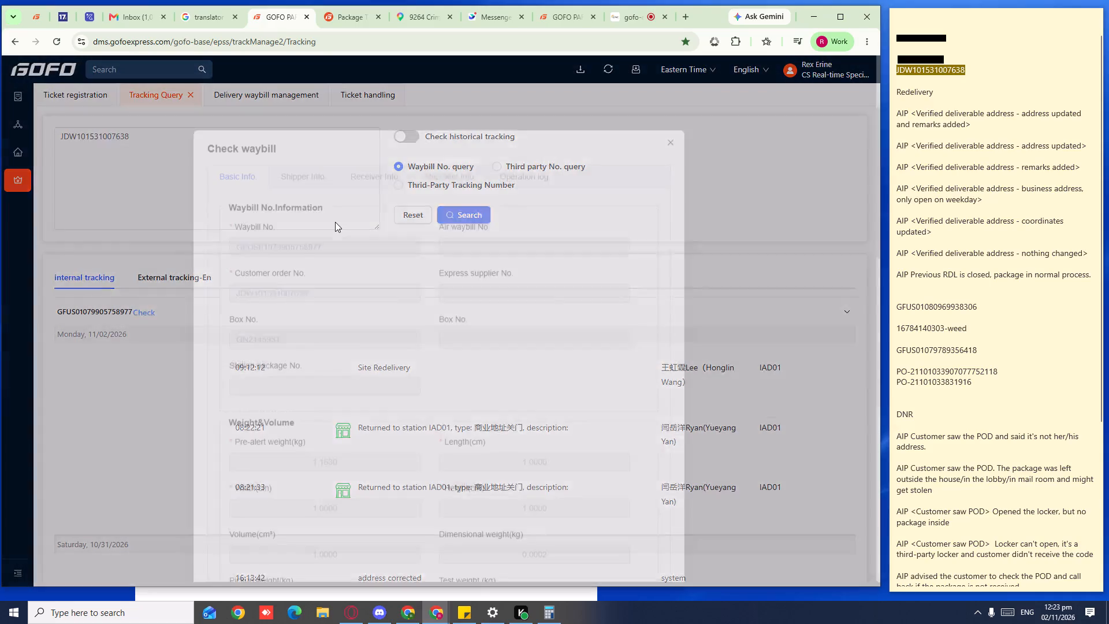
click(384, 184)
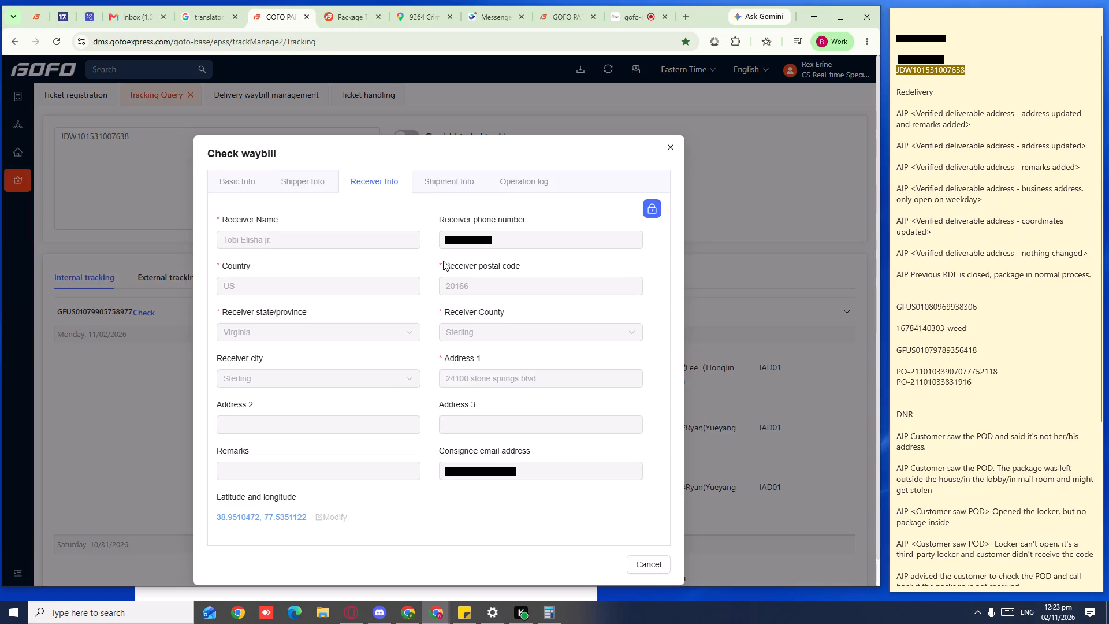
click(671, 149)
Examine the package's internal tracking history and check its event dates against the system calendar.
scroll(187, 270, down, 4)
scroll(203, 318, down, 2)
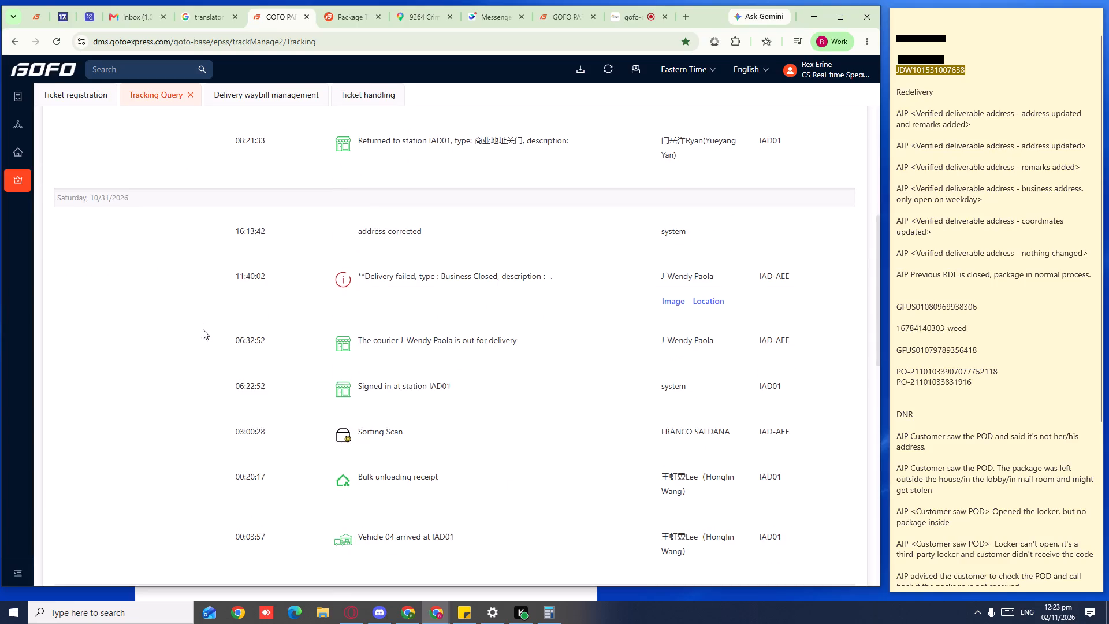
scroll(277, 341, up, 10)
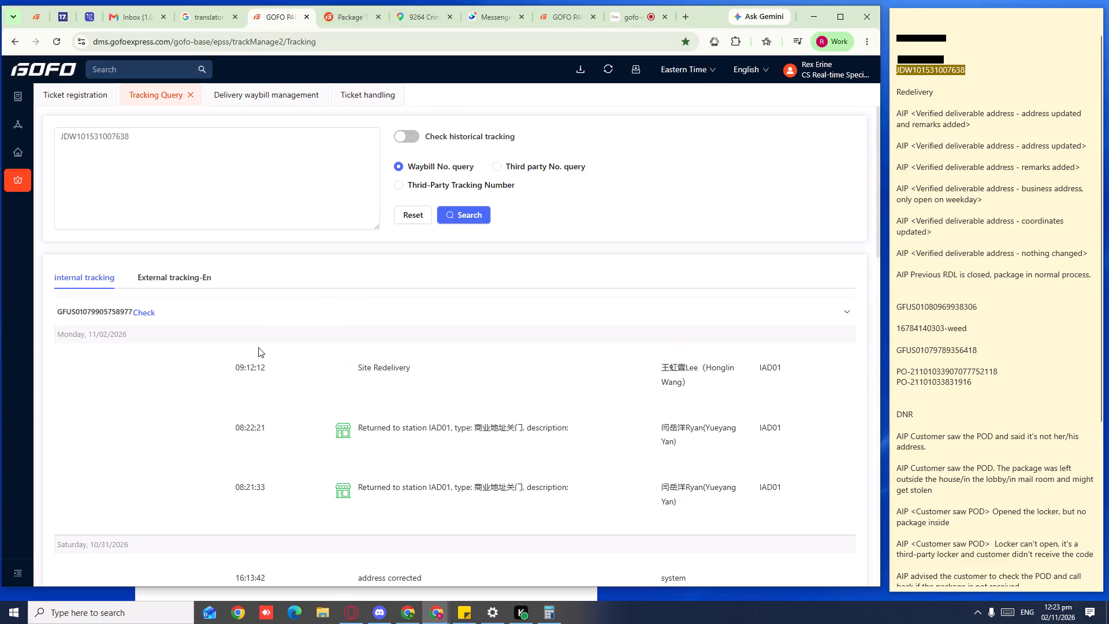
scroll(258, 347, up, 1)
scroll(258, 342, down, 6)
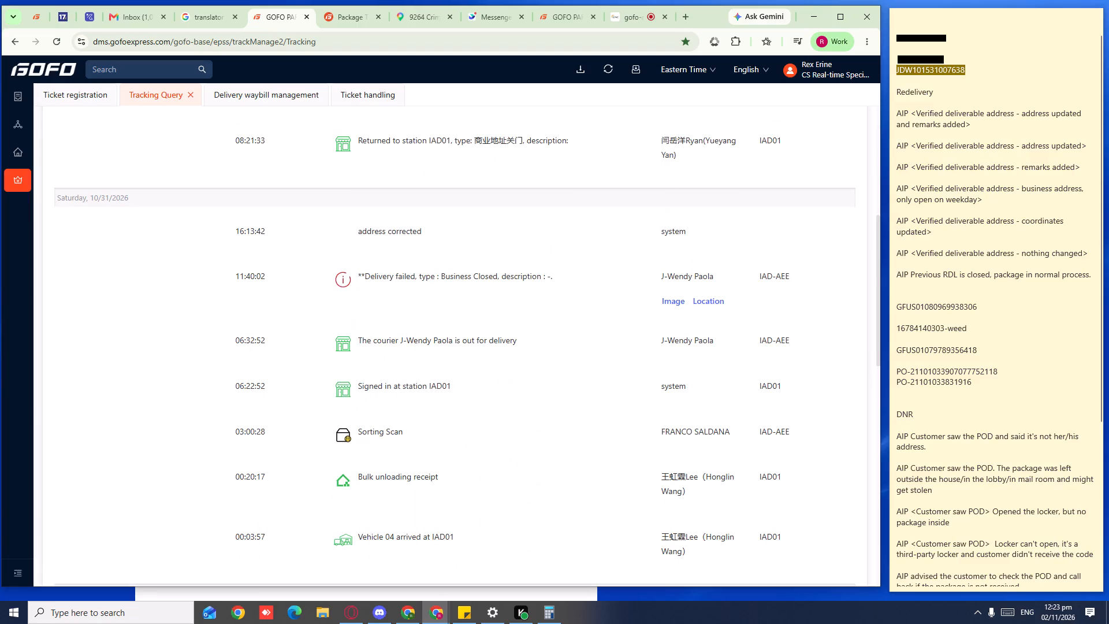
click(1043, 611)
scroll(982, 391, up, 2)
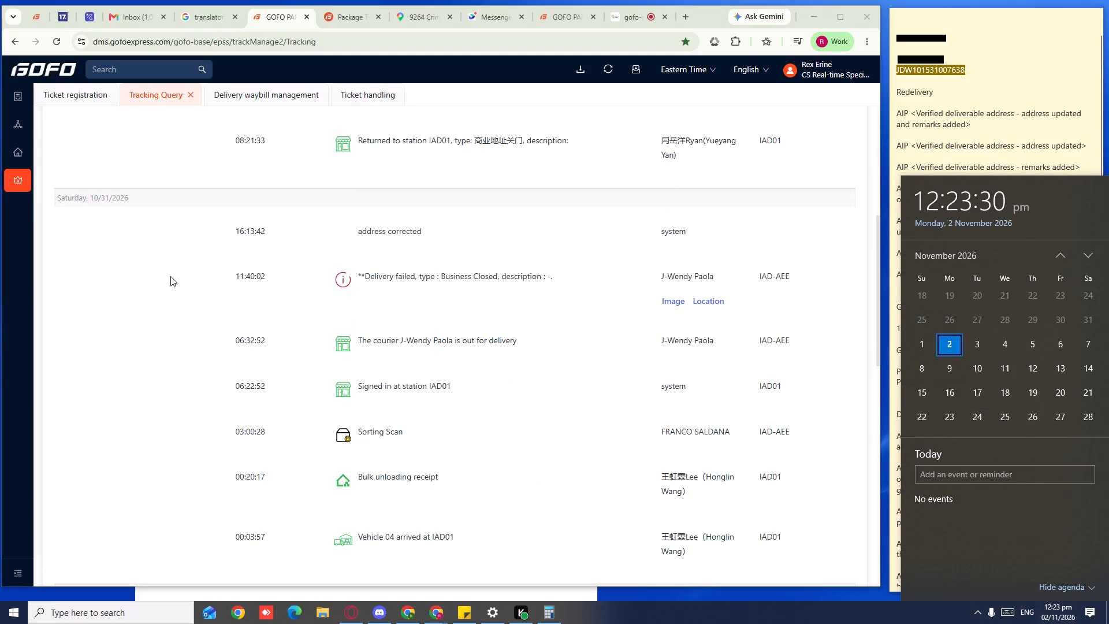
scroll(218, 300, up, 4)
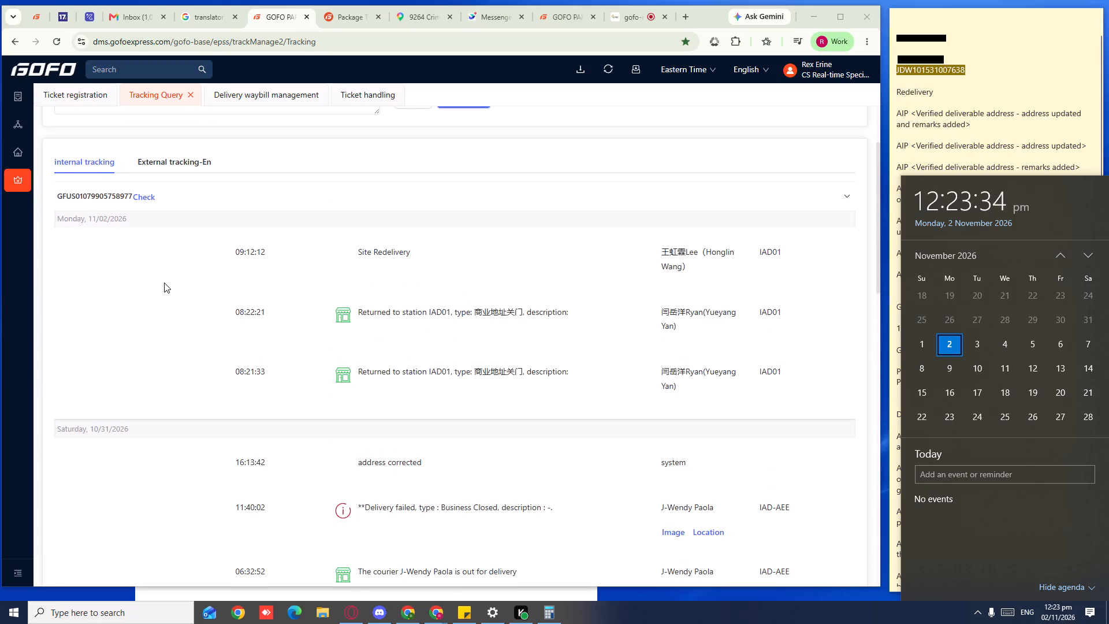
scroll(164, 283, up, 3)
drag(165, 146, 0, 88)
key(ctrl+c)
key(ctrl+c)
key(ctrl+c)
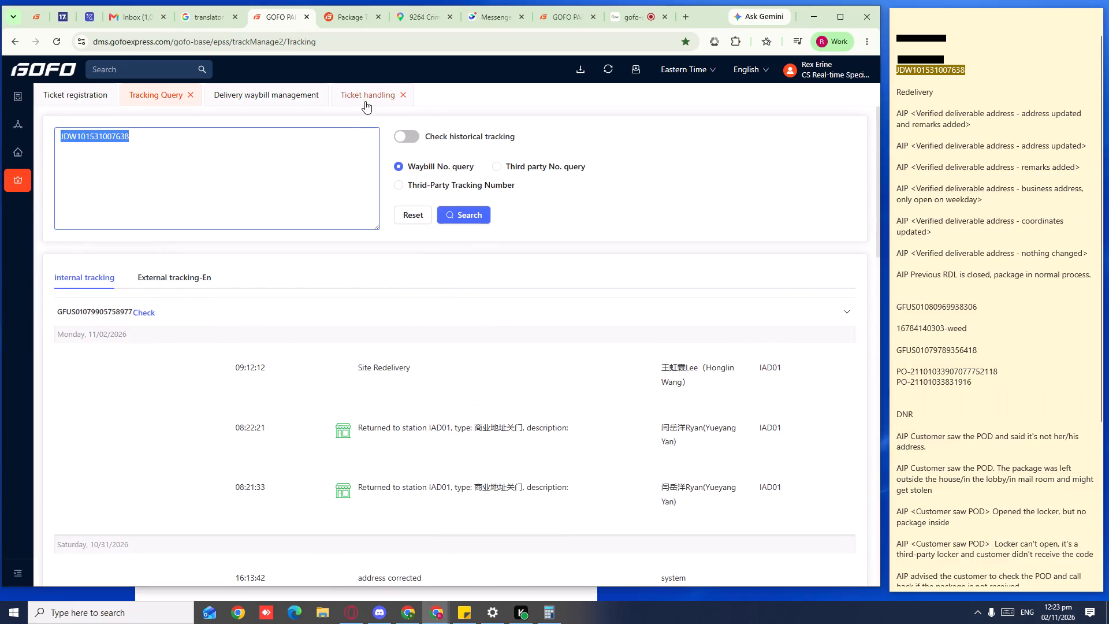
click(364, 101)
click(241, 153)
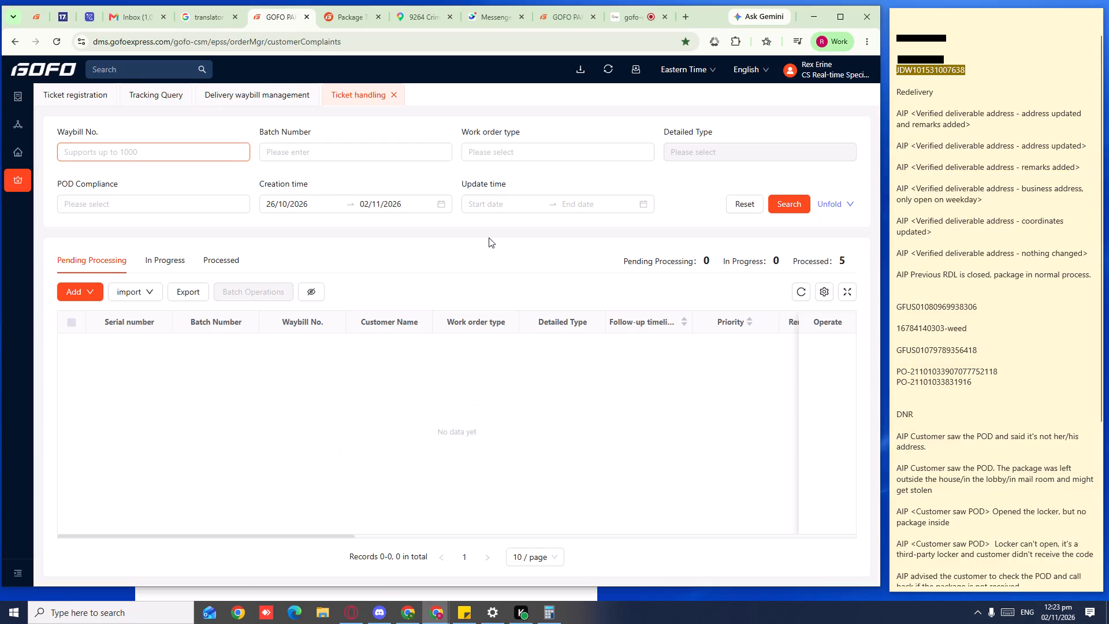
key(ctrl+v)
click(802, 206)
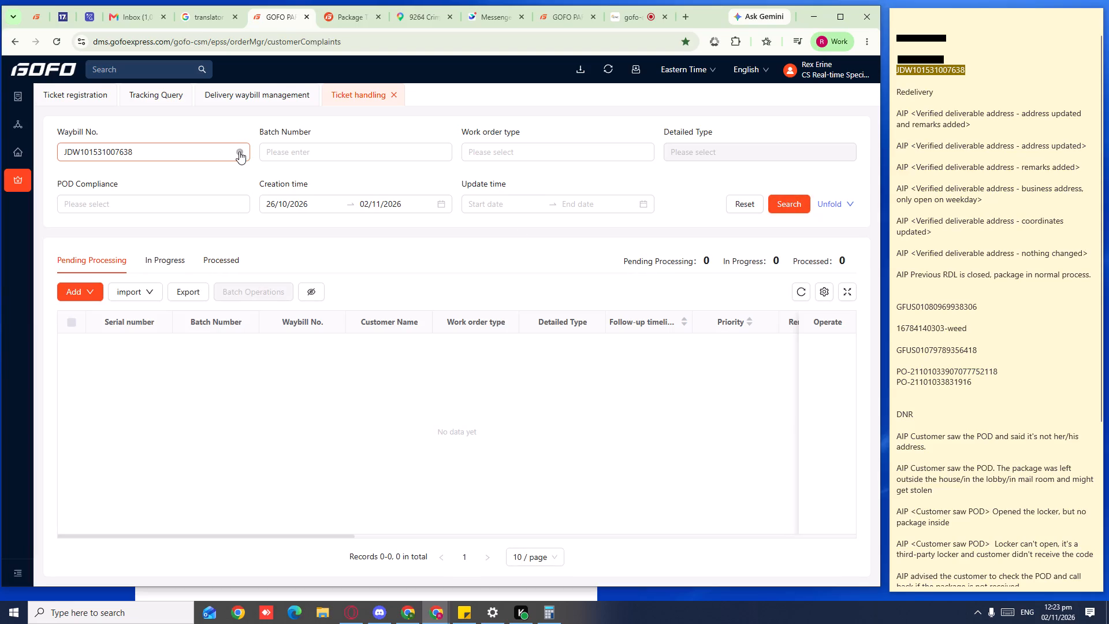
click(163, 95)
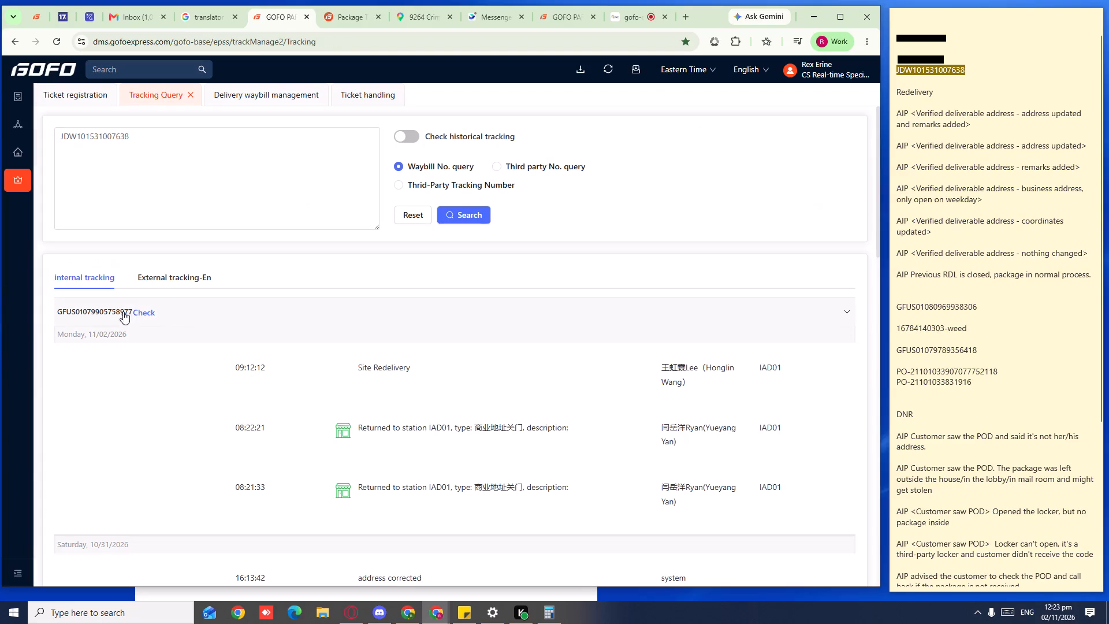
click(156, 316)
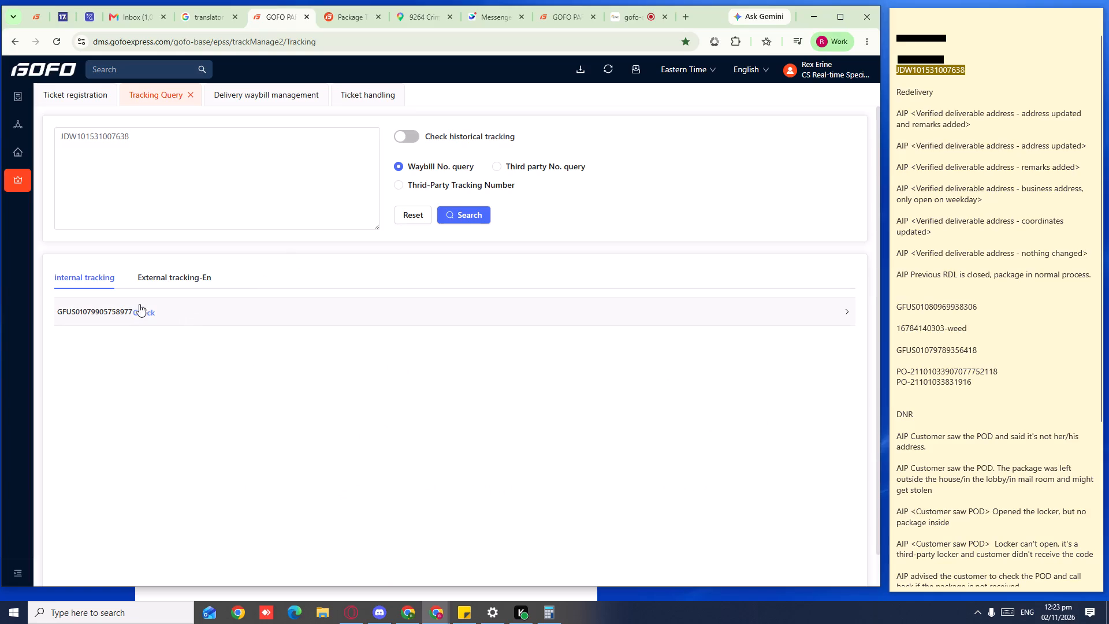
click(139, 311)
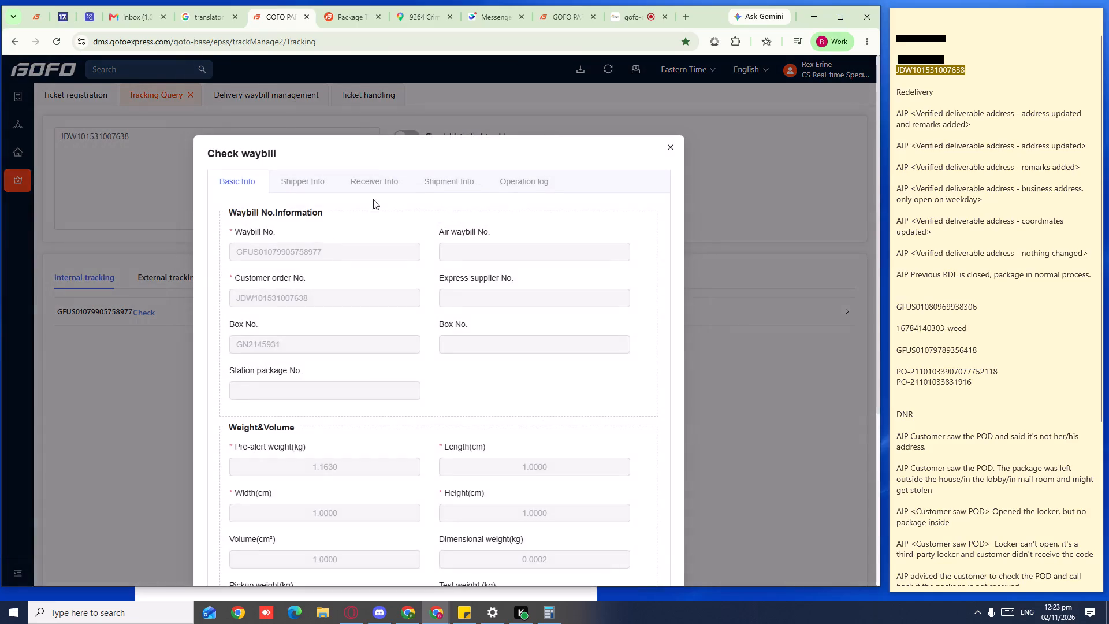
click(379, 181)
click(344, 247)
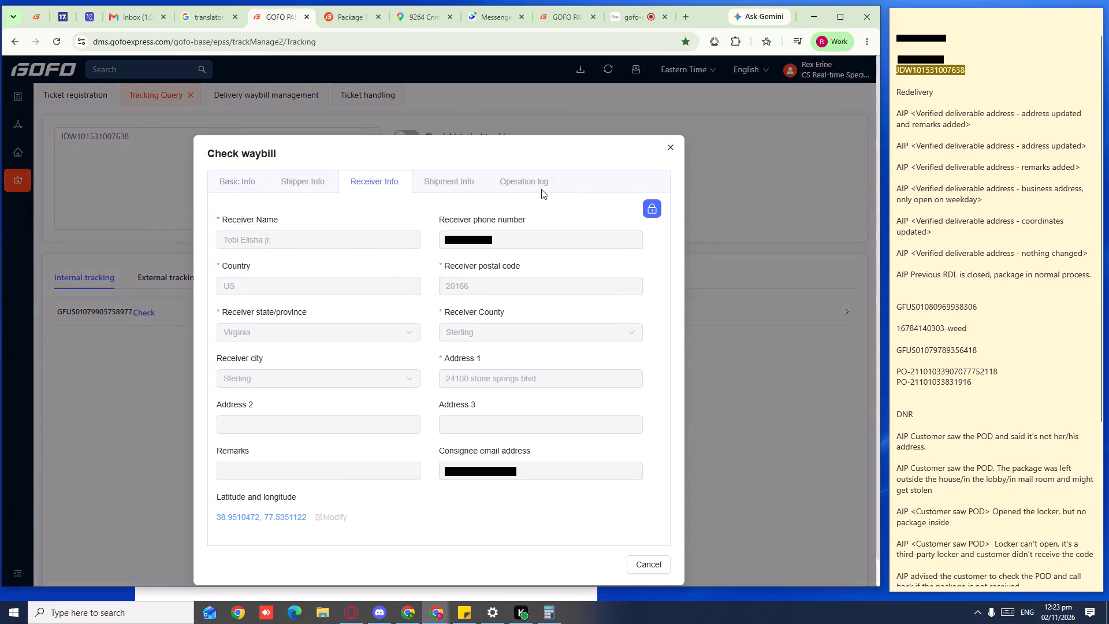
click(236, 167)
click(235, 185)
drag(393, 255, 0, 206)
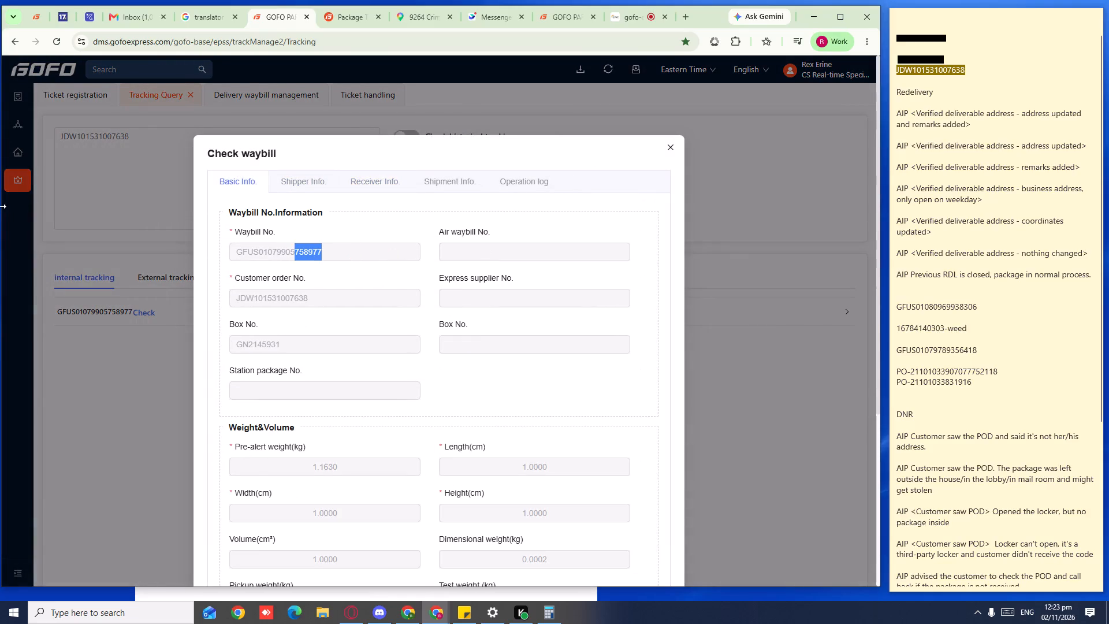
key(ctrl+c)
key(ctrl+c)
key(ctrl+c)
ctrl+click(672, 148)
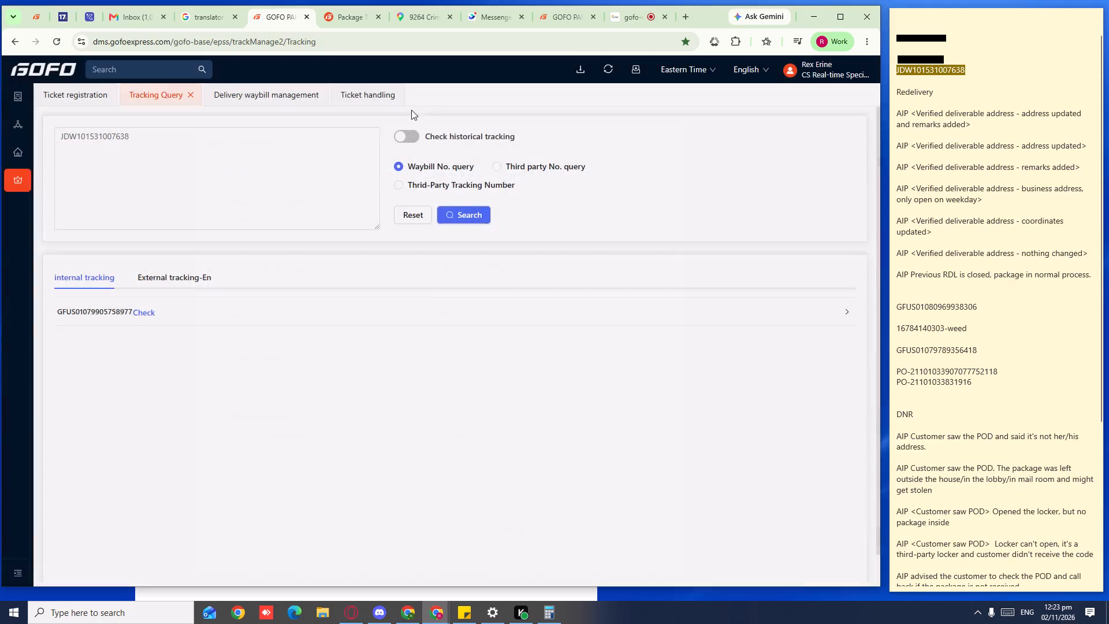
click(349, 89)
click(237, 153)
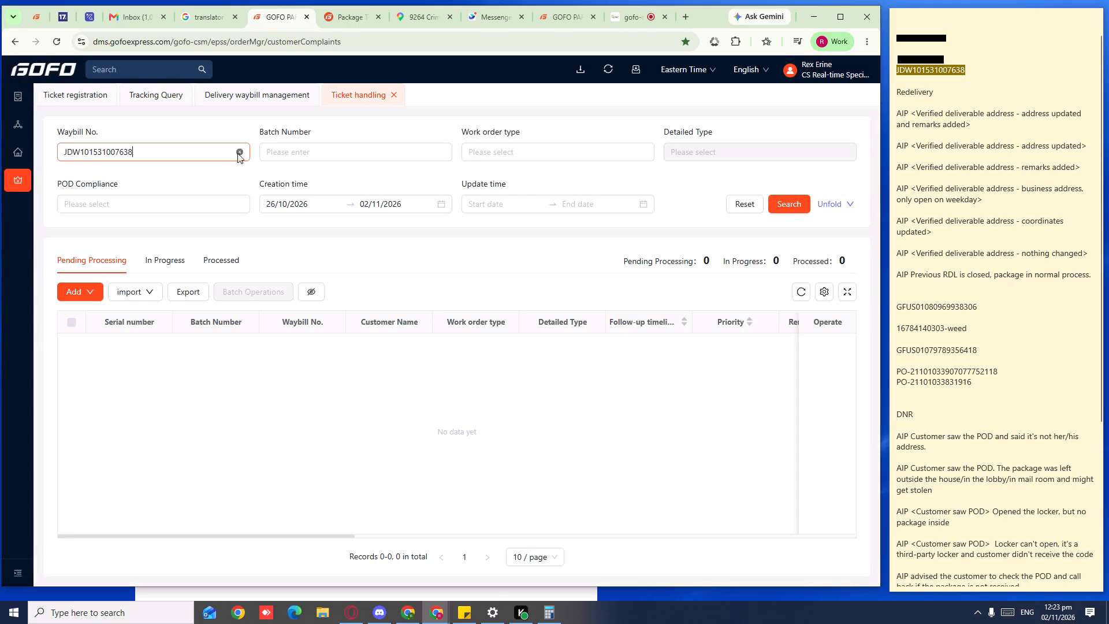
key(ctrl+v)
click(794, 192)
click(783, 219)
click(784, 213)
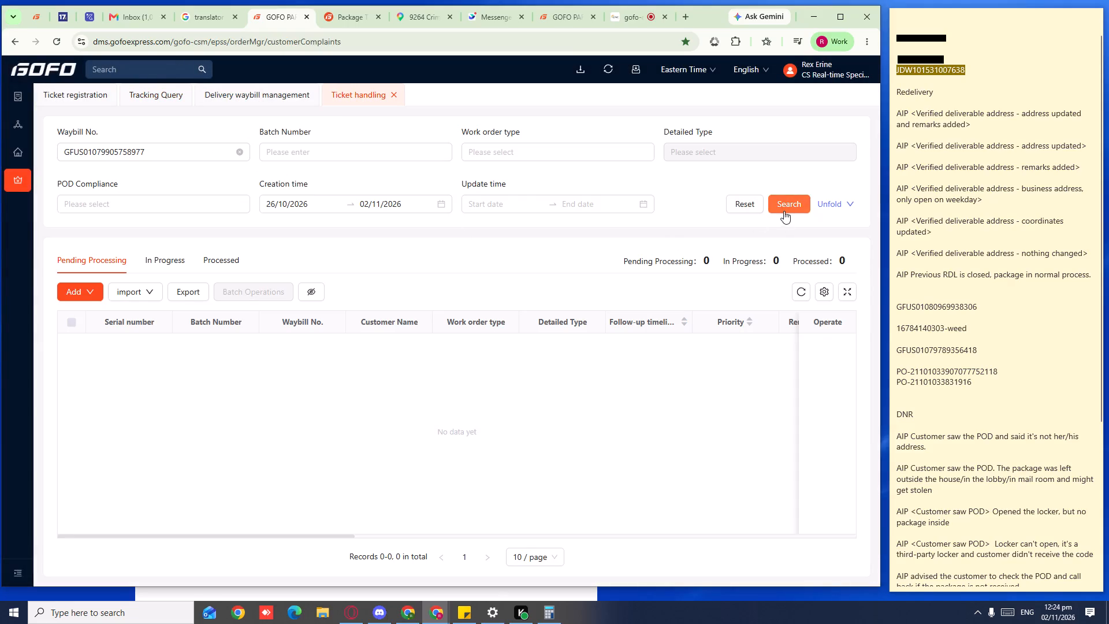
click(784, 211)
Review the work order records of the processed Redelivery ticket for this waybill, then close it.
click(233, 262)
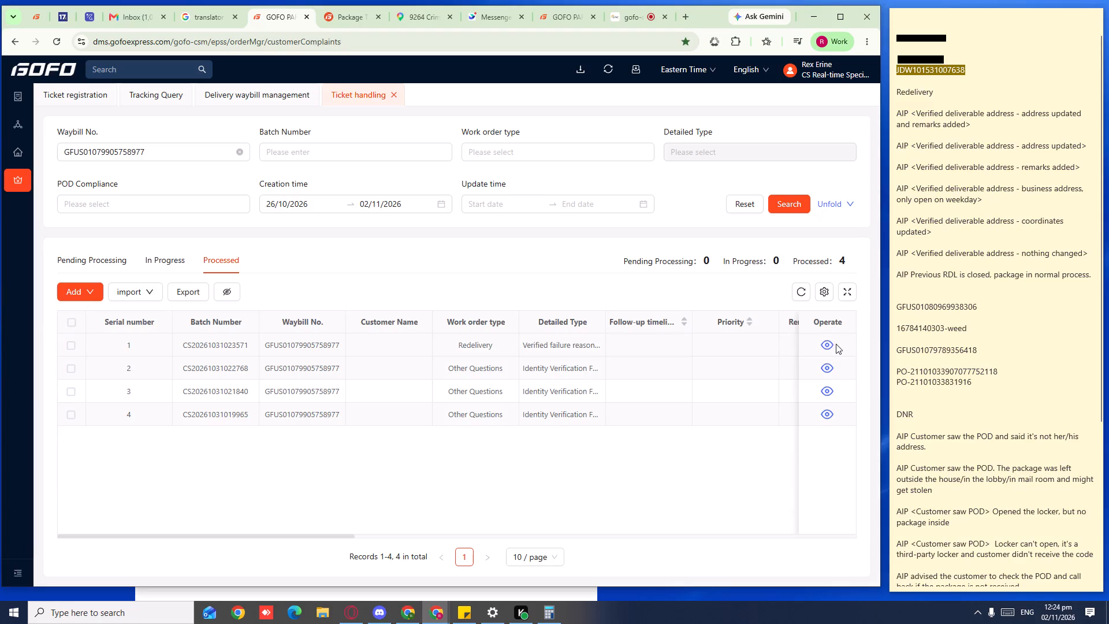
click(827, 346)
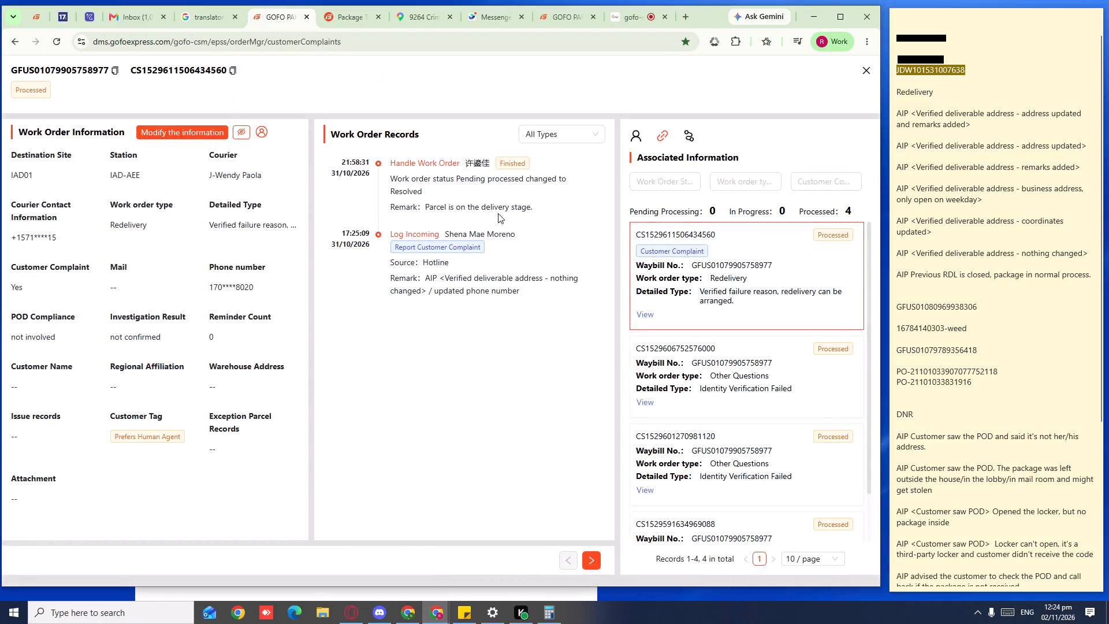
click(868, 69)
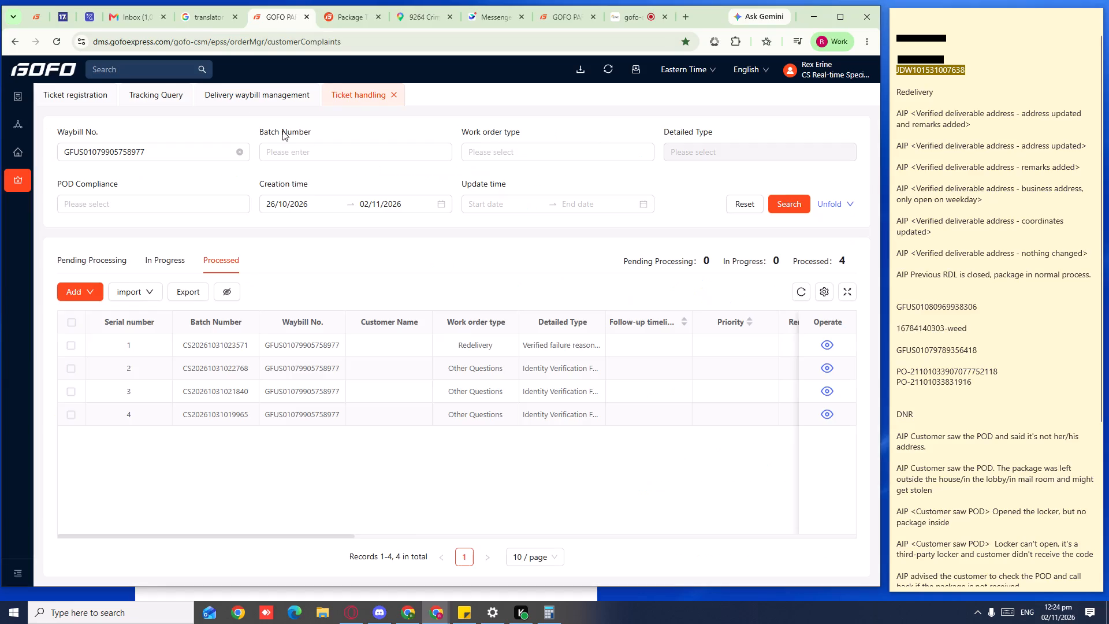
click(215, 86)
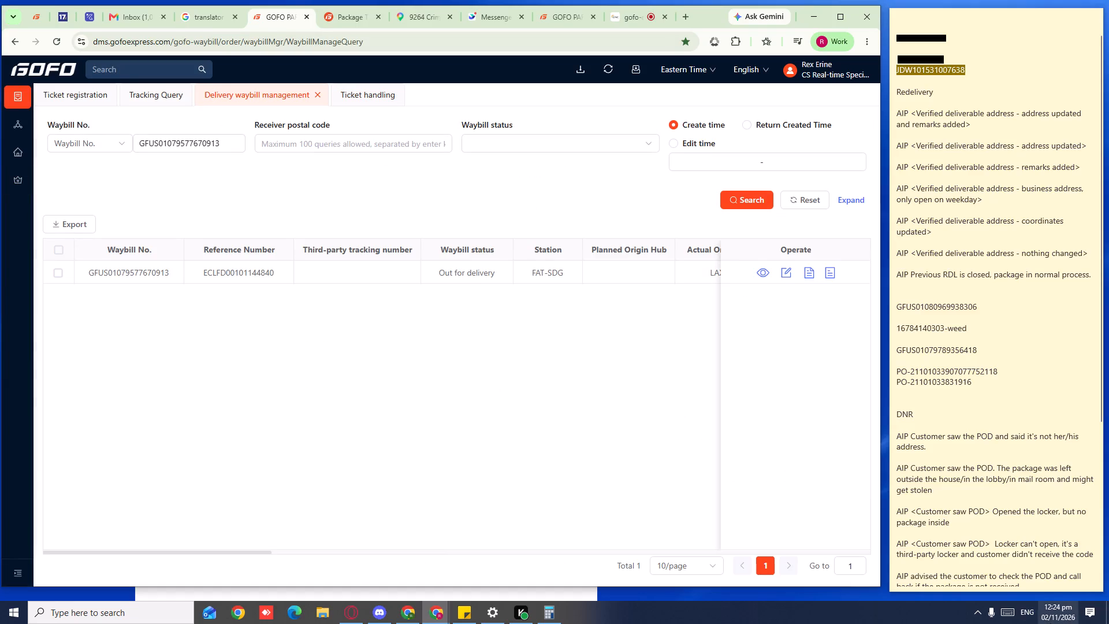
click(1050, 623)
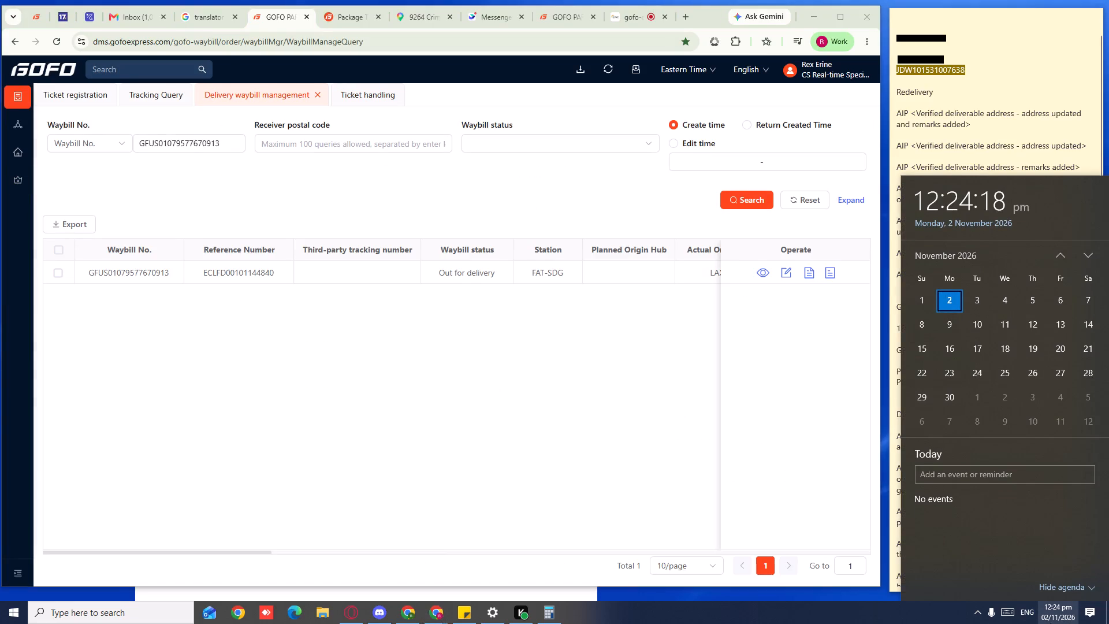
click(1050, 623)
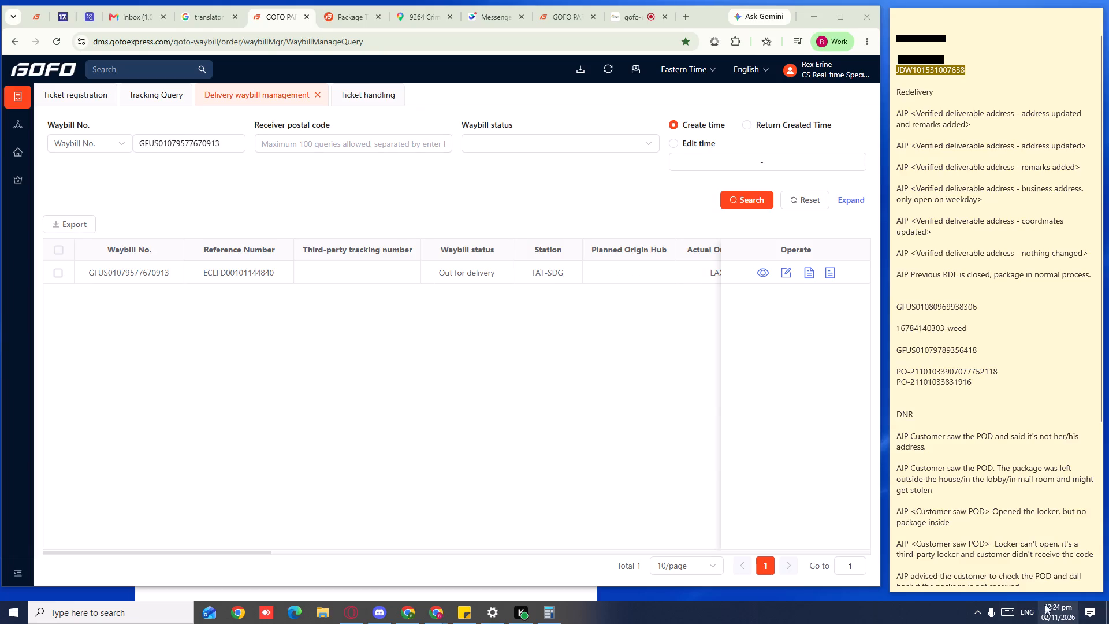
click(1059, 621)
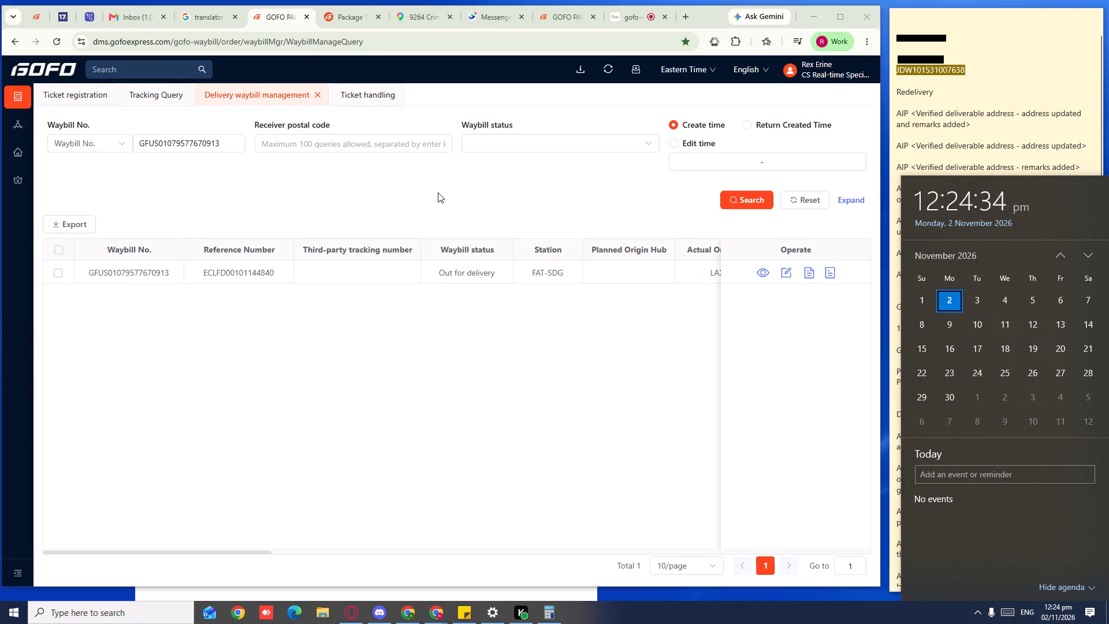
click(232, 144)
key(ctrl+v)
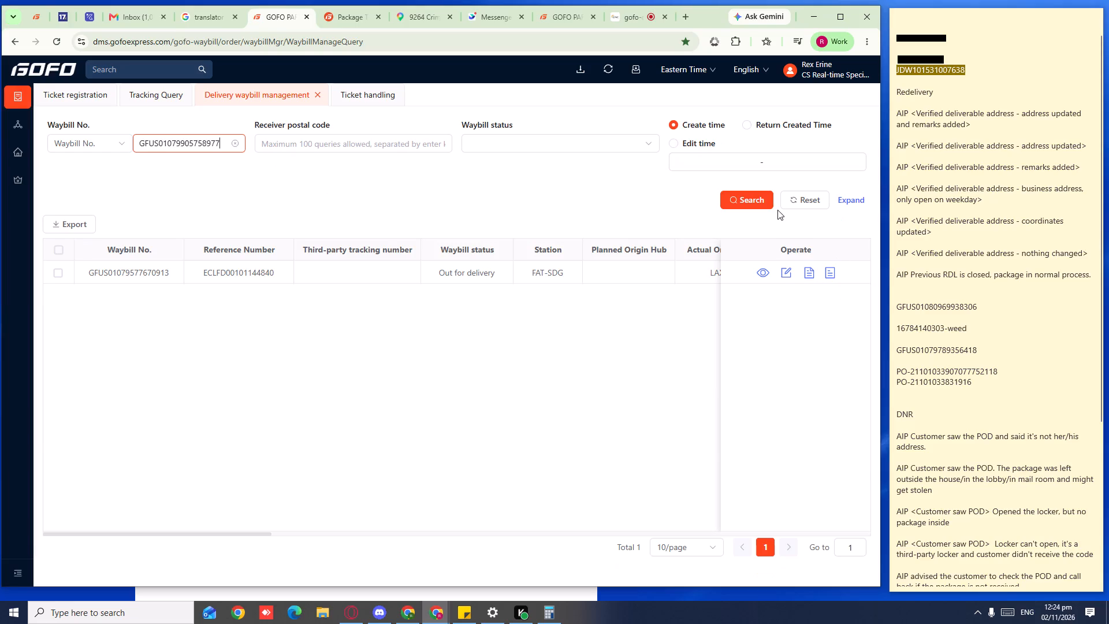
click(756, 202)
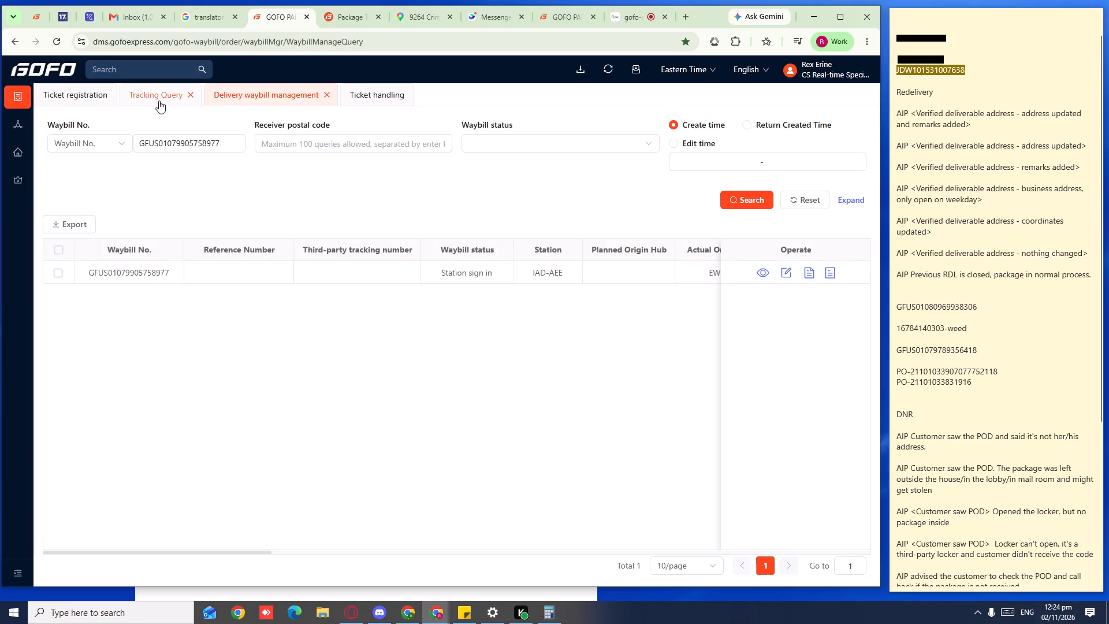
click(158, 101)
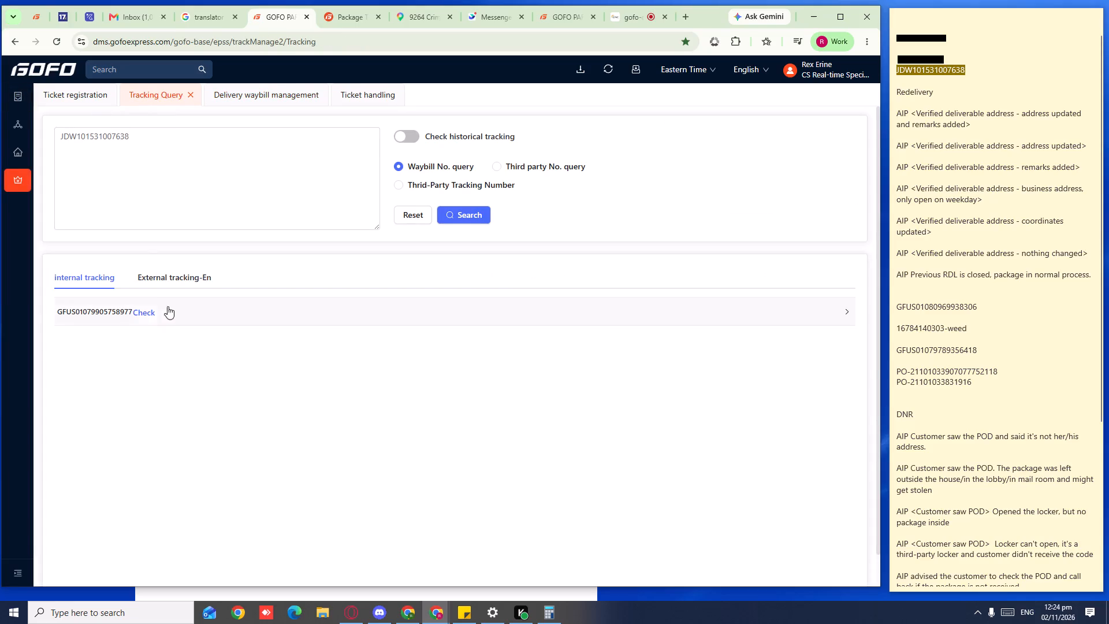
click(155, 311)
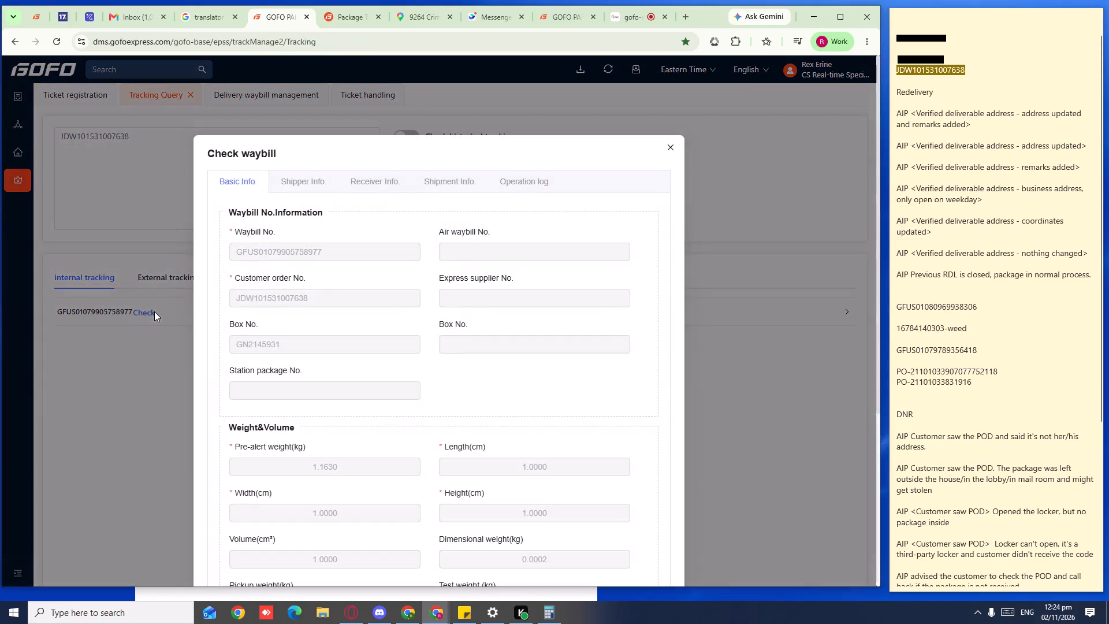
click(672, 151)
click(243, 100)
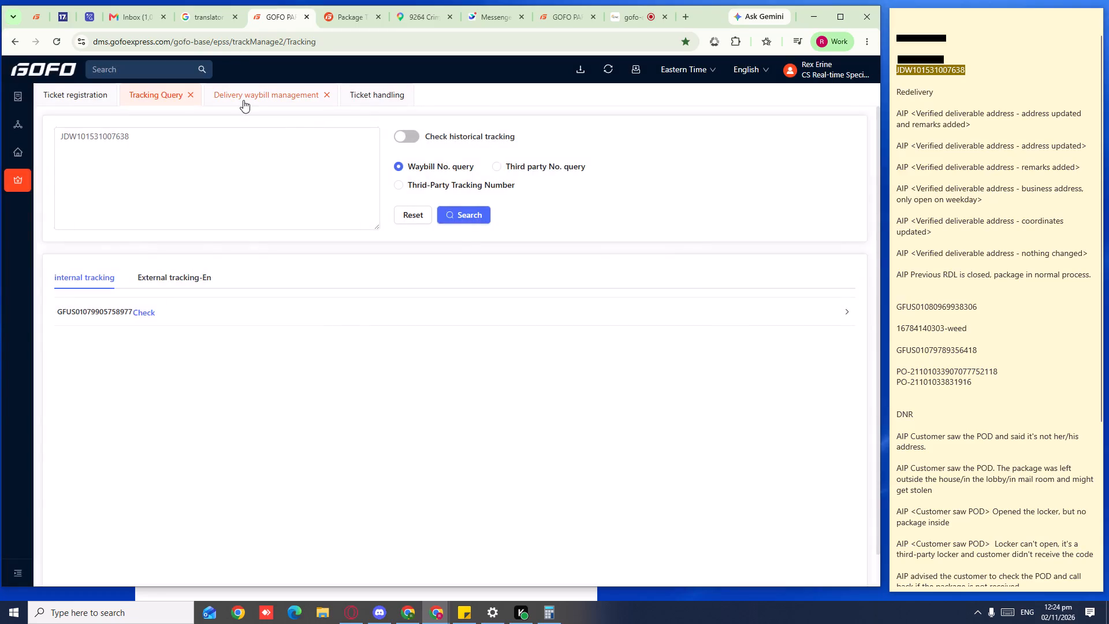
click(788, 270)
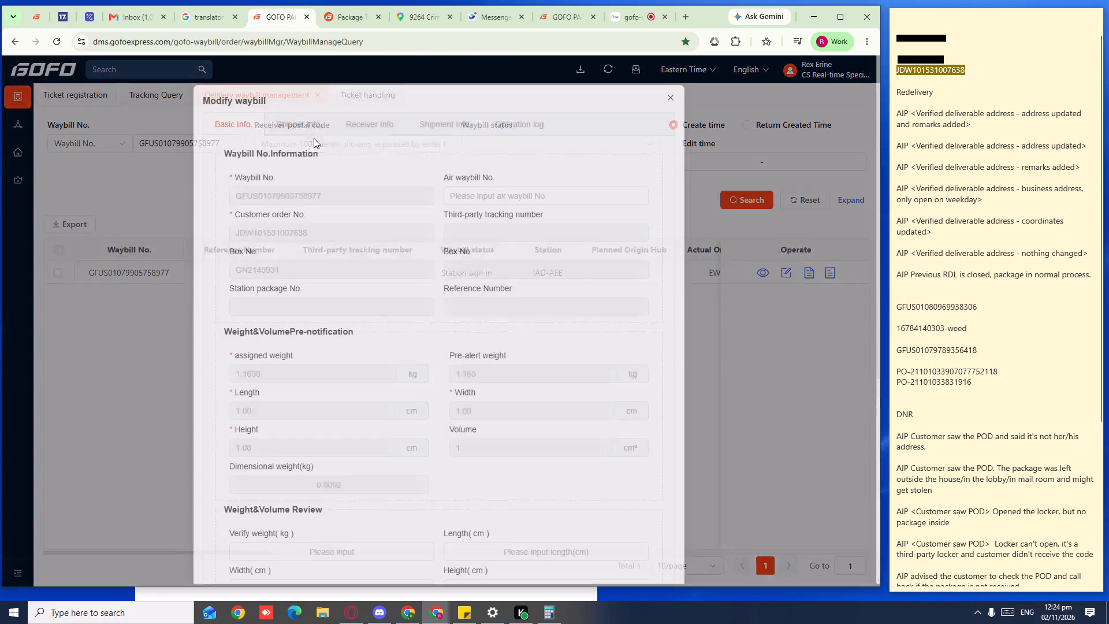
click(366, 124)
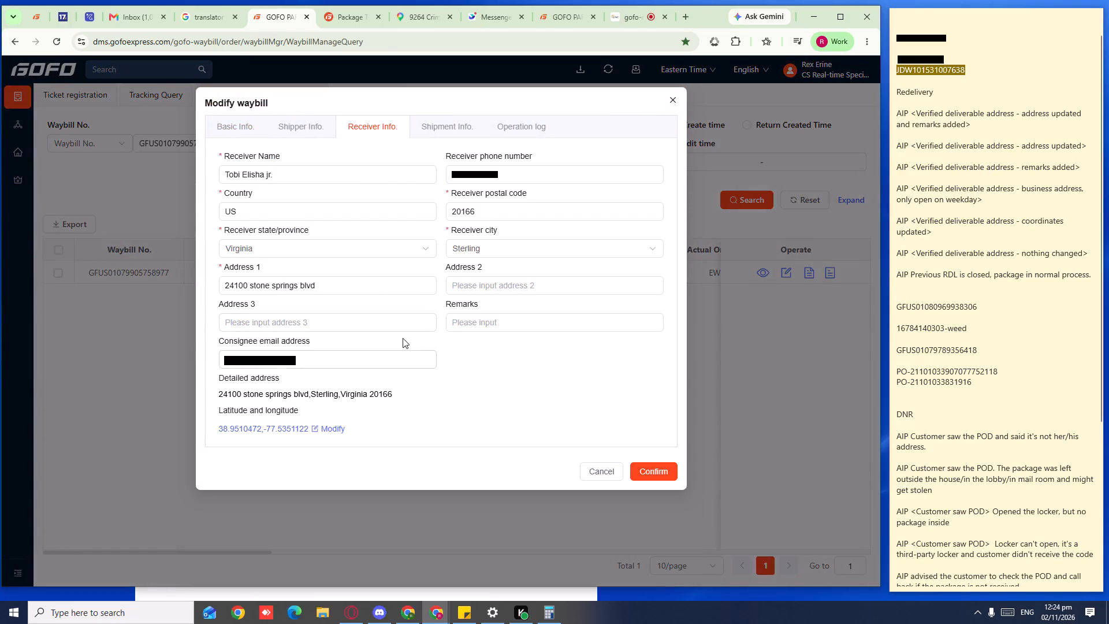
click(399, 324)
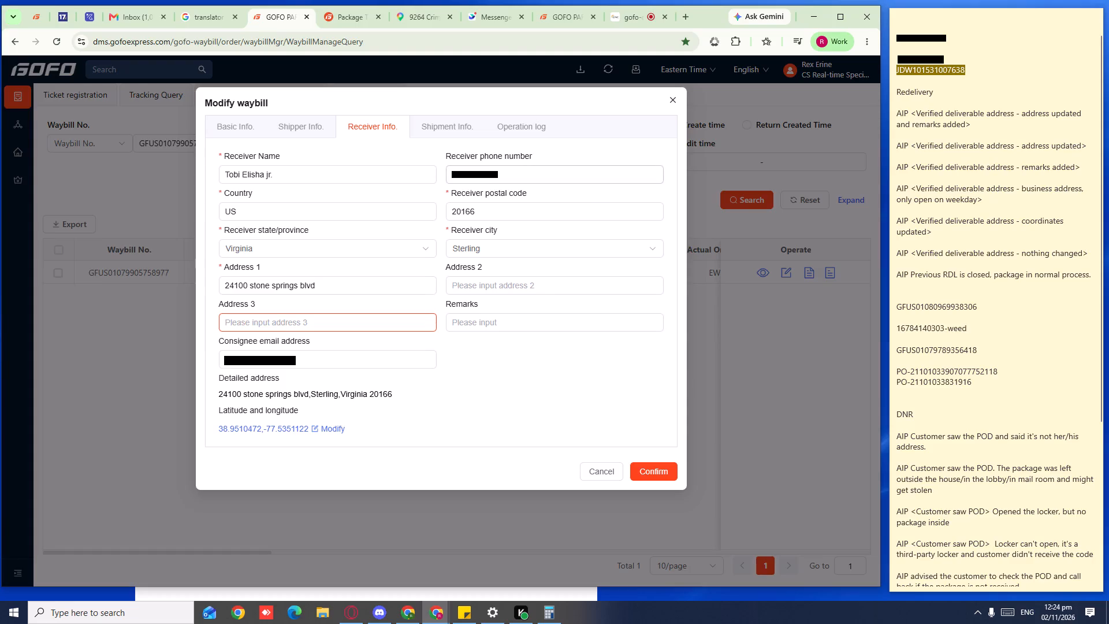
click(672, 95)
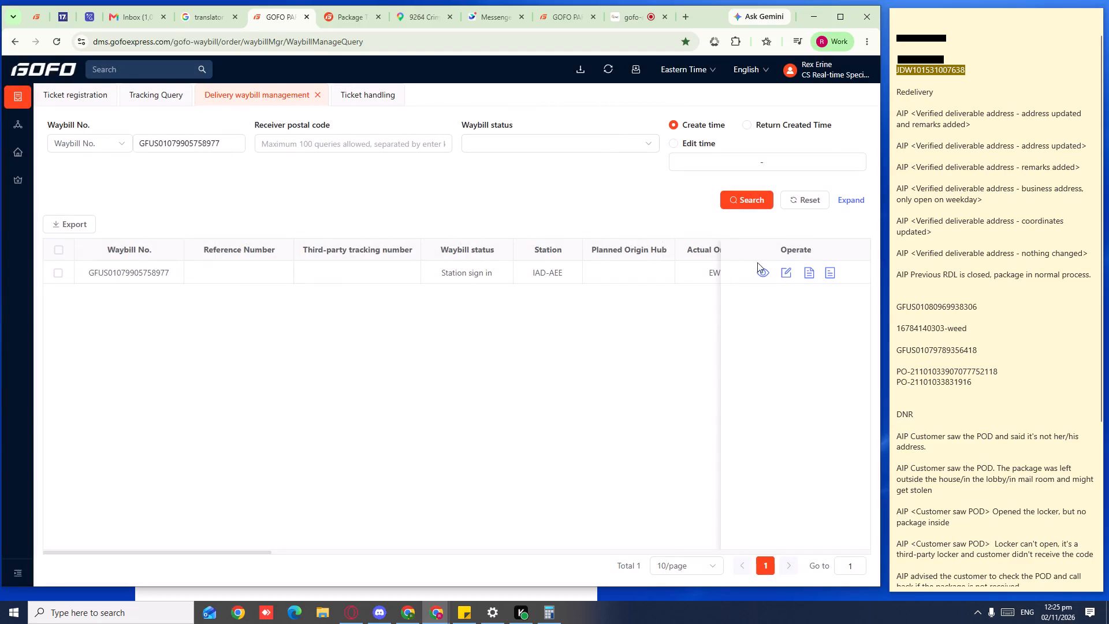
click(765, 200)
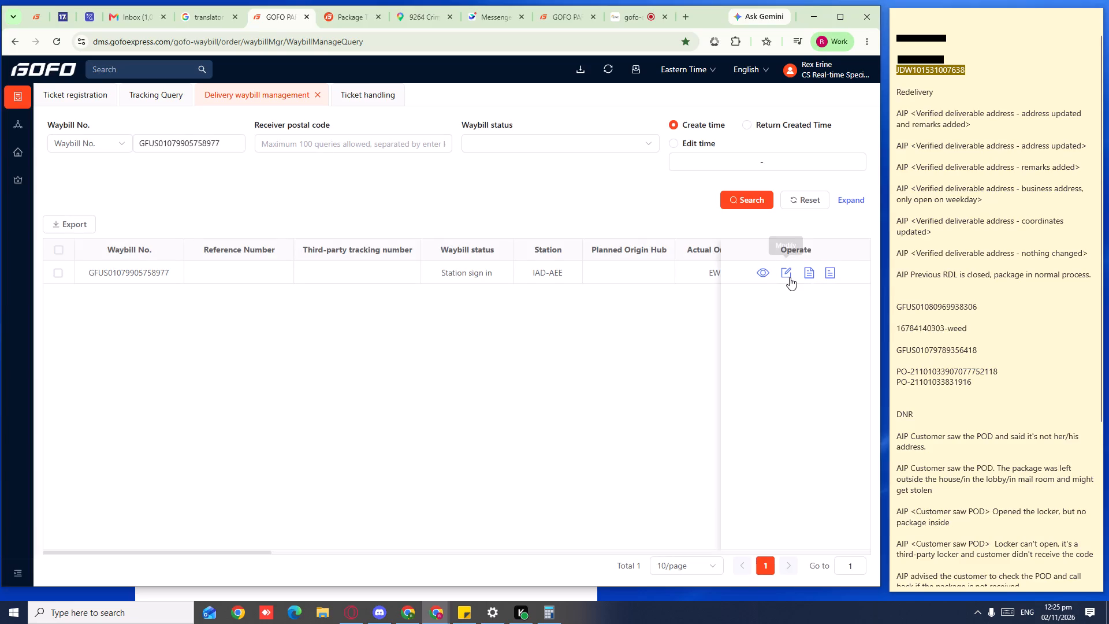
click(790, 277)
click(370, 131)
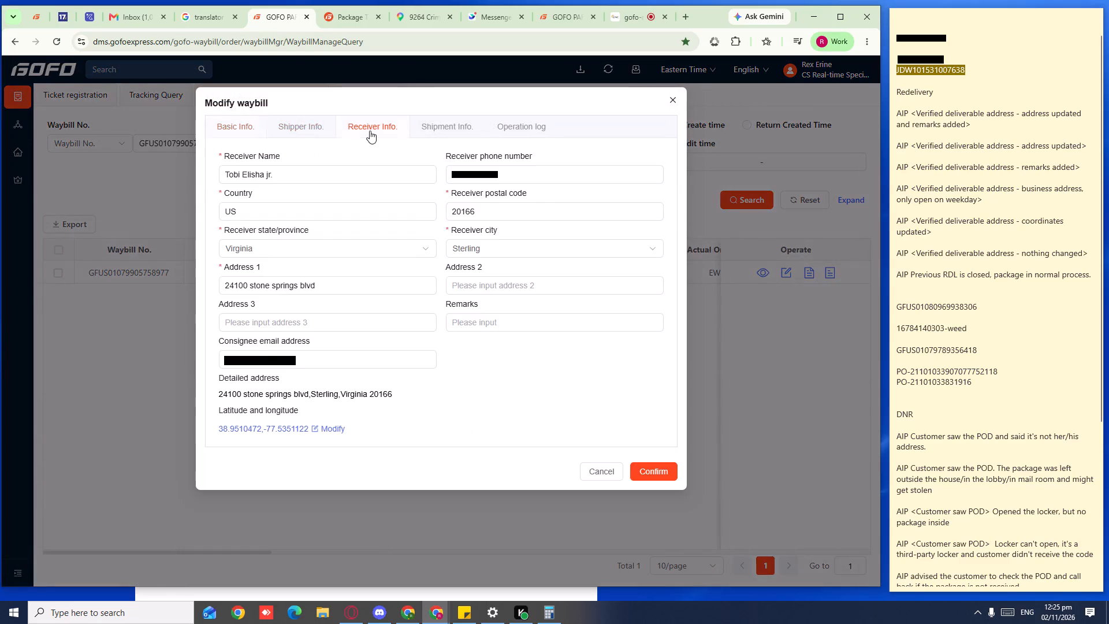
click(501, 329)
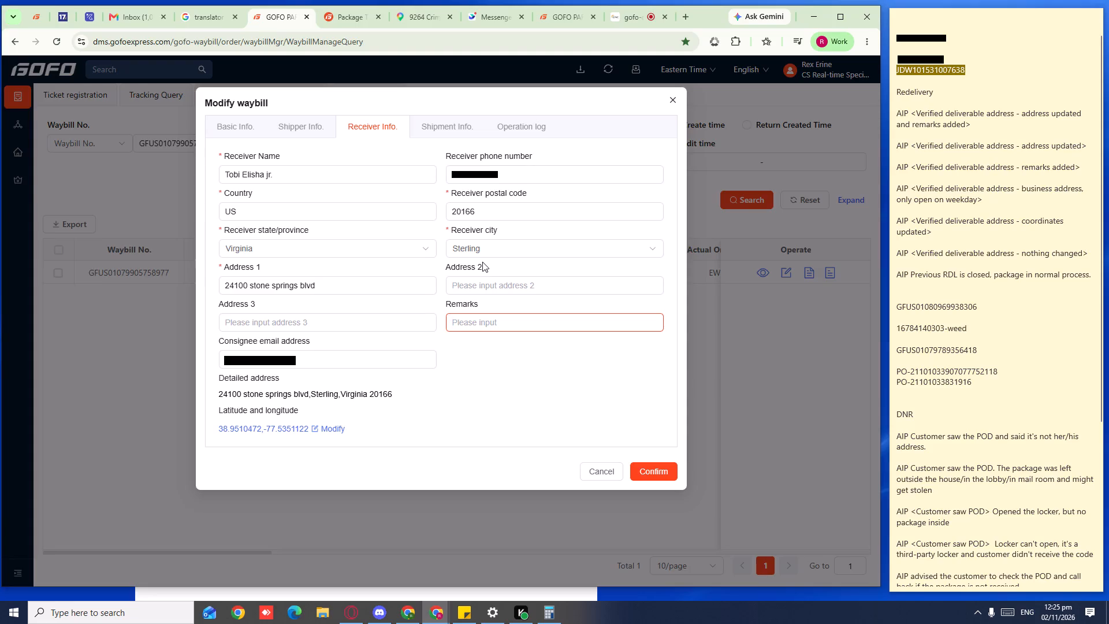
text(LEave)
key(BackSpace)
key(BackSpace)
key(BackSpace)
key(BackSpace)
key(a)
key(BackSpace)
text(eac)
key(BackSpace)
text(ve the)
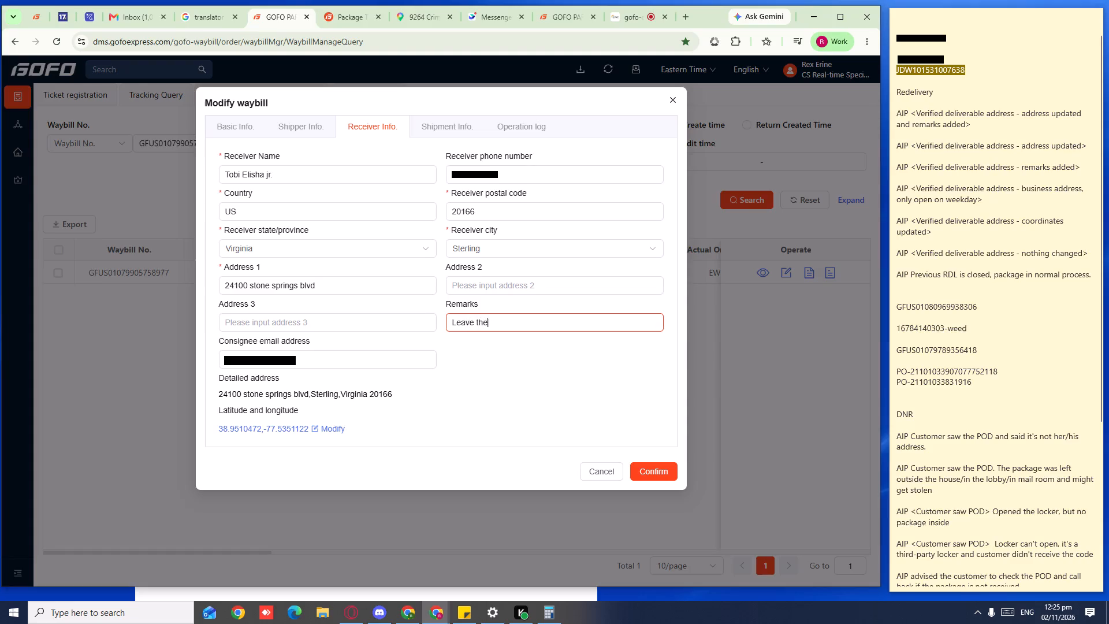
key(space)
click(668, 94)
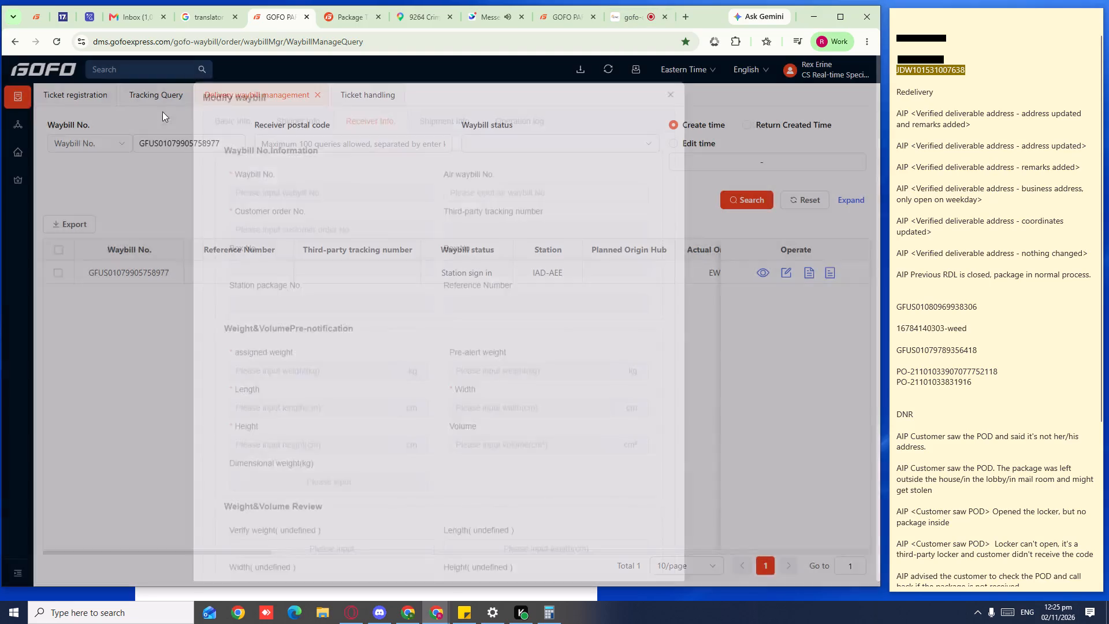
click(142, 78)
click(140, 88)
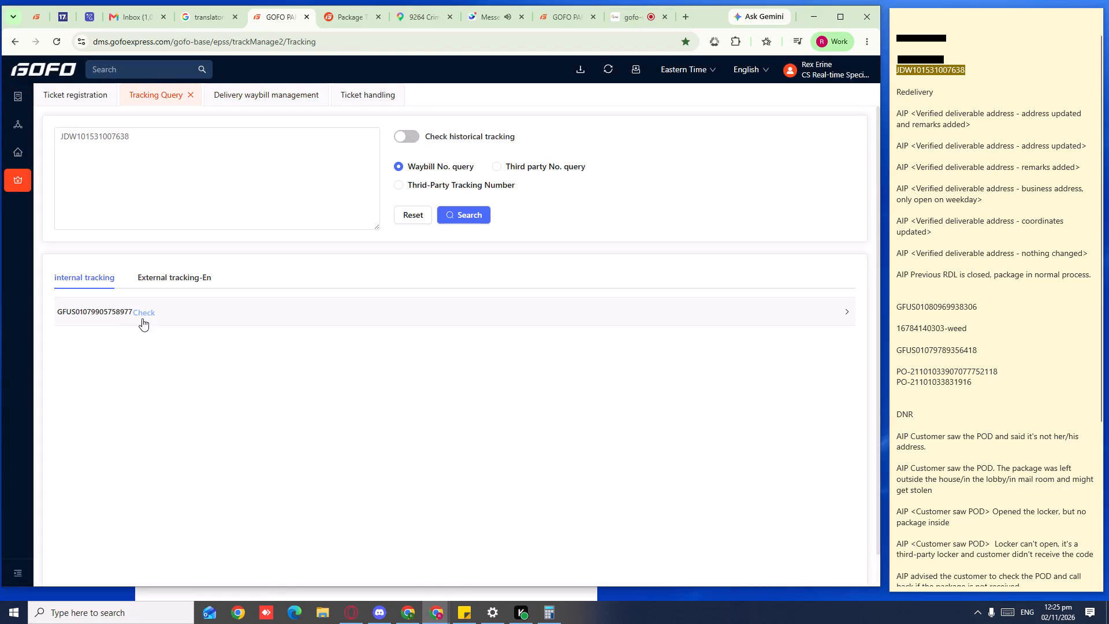
click(142, 318)
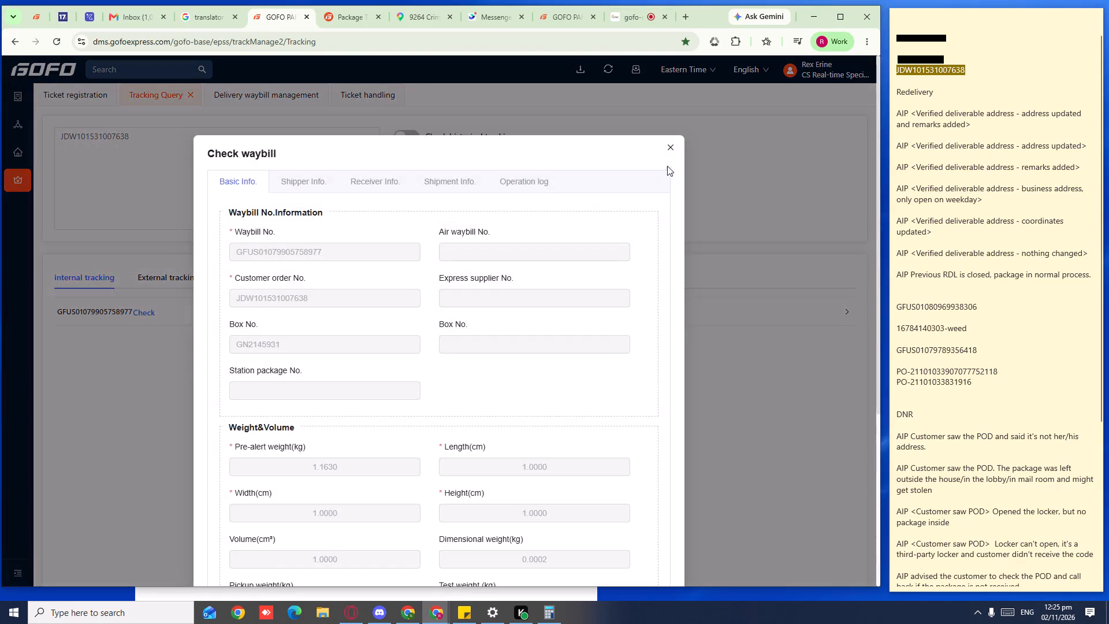
click(669, 148)
click(475, 209)
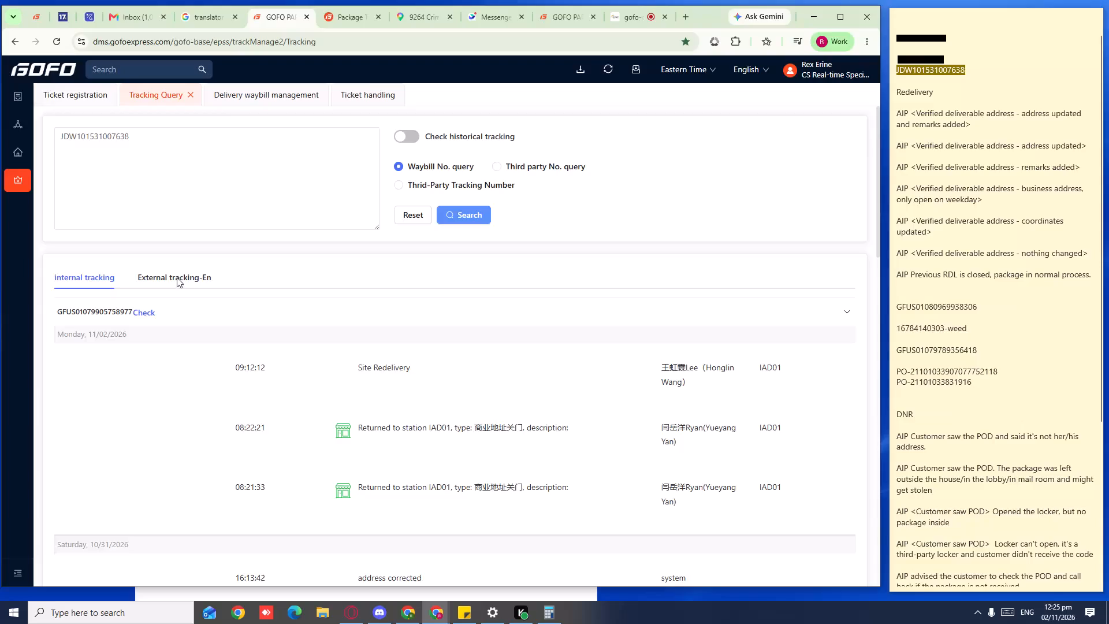
click(176, 277)
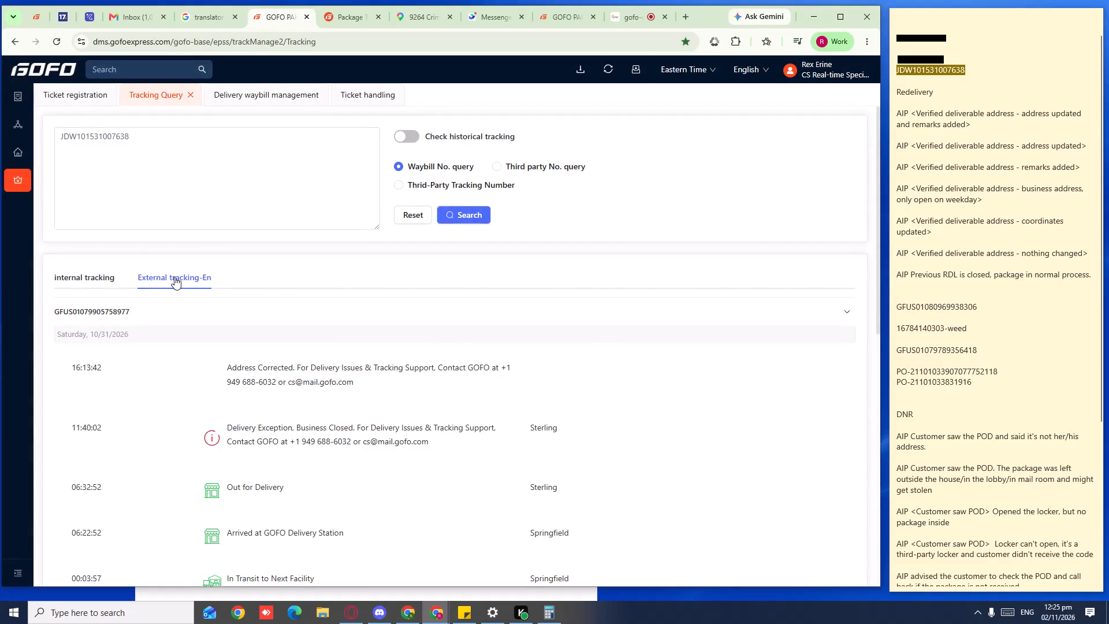
drag(203, 139, 51, 120)
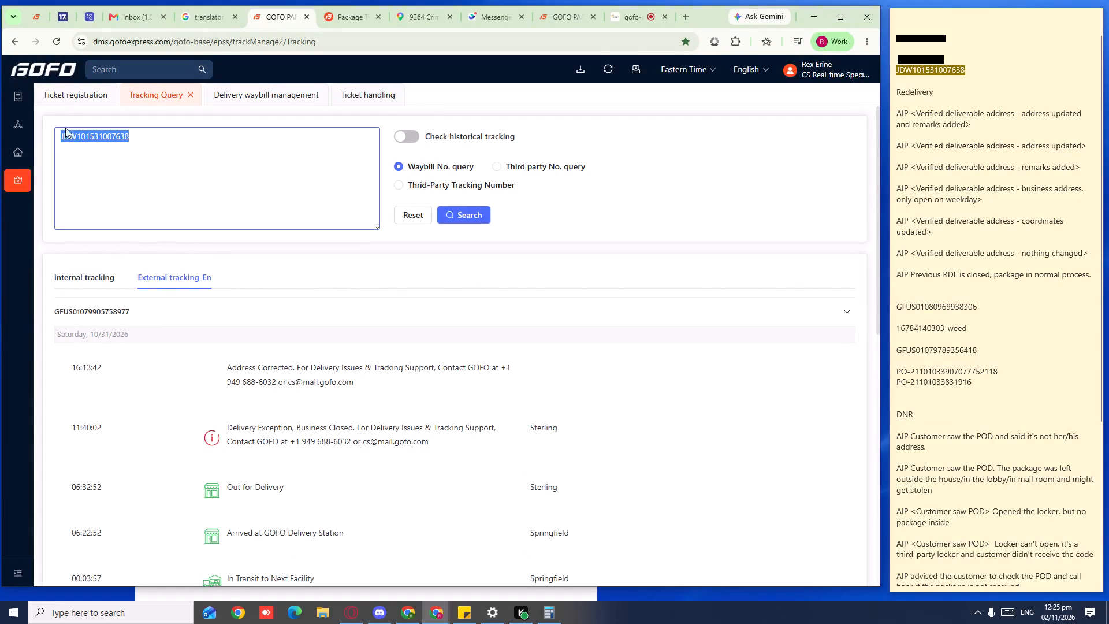
key(ctrl+c)
key(ctrl+c)
key(ctrl+c)
key(ctrl+c)
key(ctrl+c)
key(ctrl+c)
key(ctrl+c)
key(ctrl+c)
key(ctrl+c)
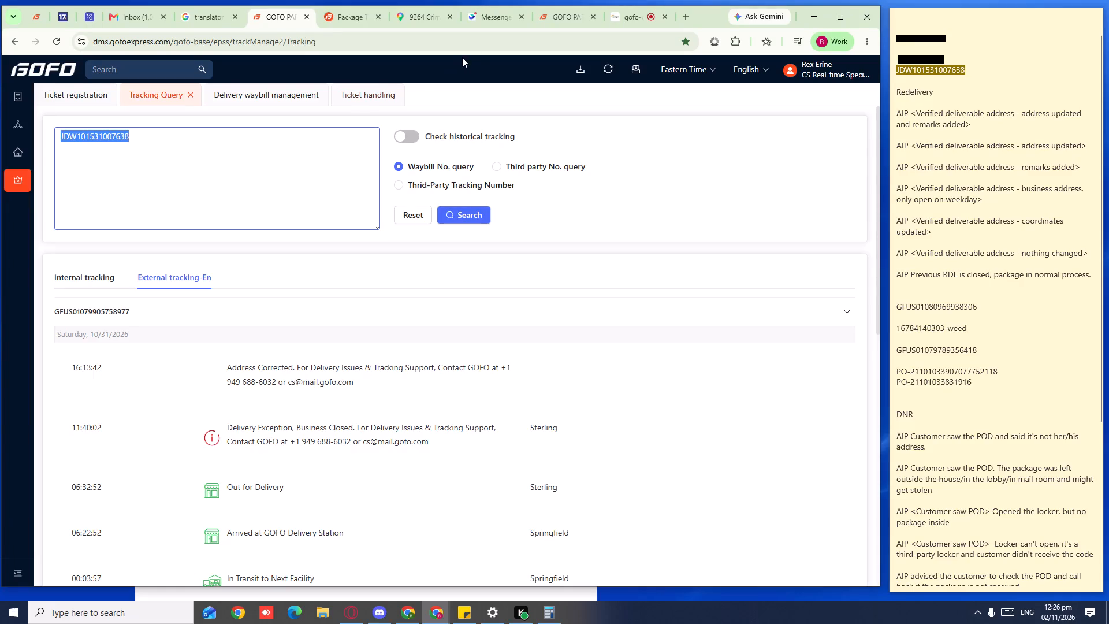
key(ctrl+c)
key(ctrl+c)
key(ctrl+c)
click(352, 24)
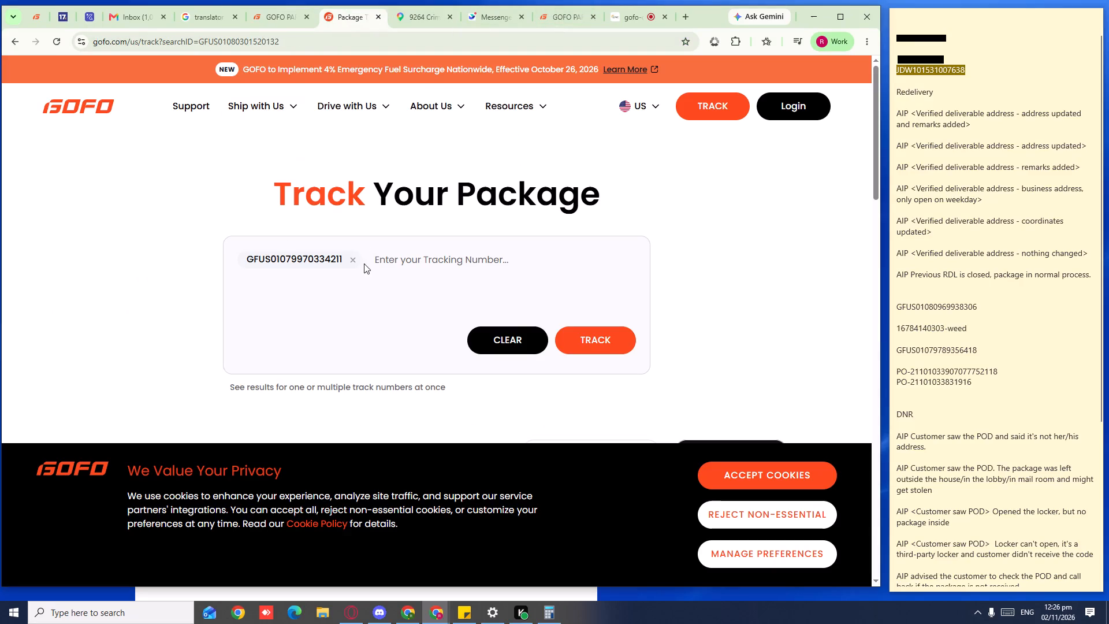
click(353, 258)
key(ctrl+v)
click(370, 266)
key(ctrl+v)
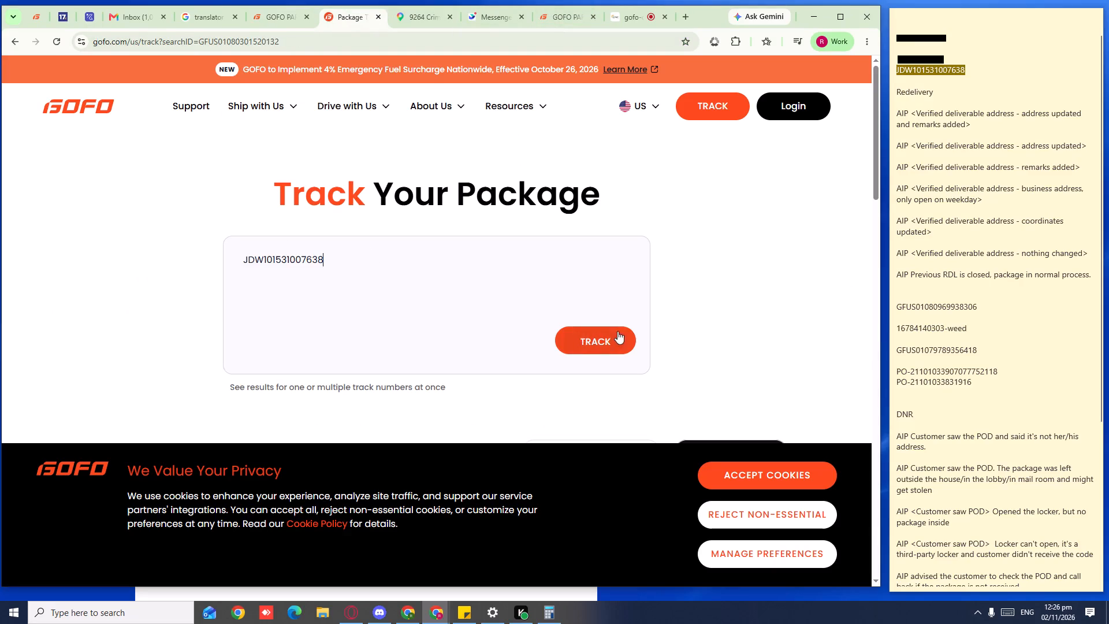
click(618, 331)
scroll(402, 292, down, 8)
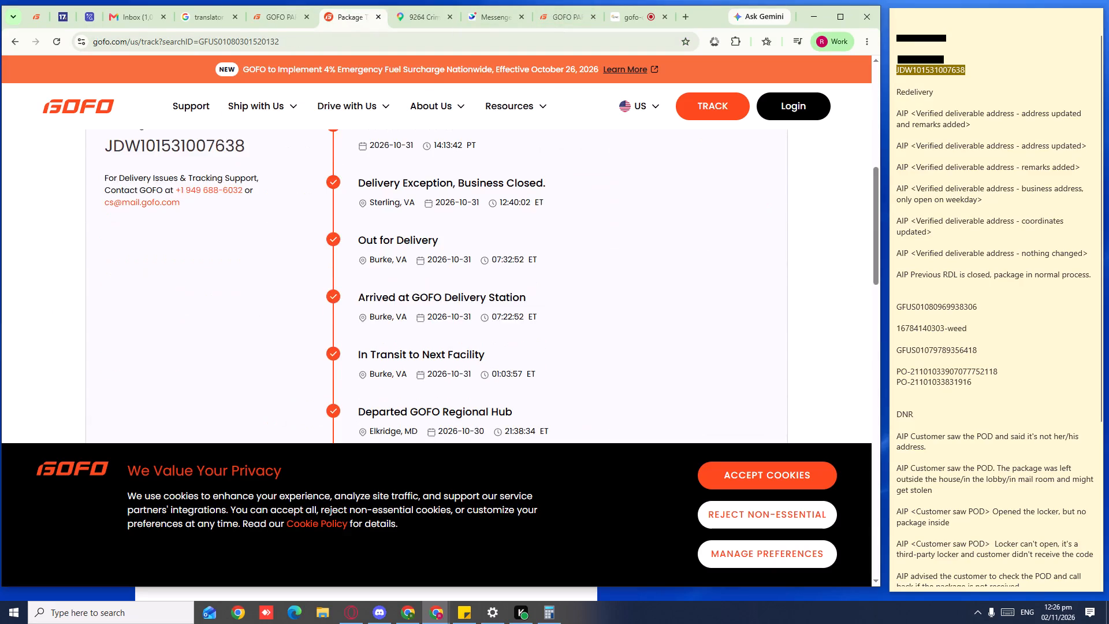
scroll(399, 300, up, 2)
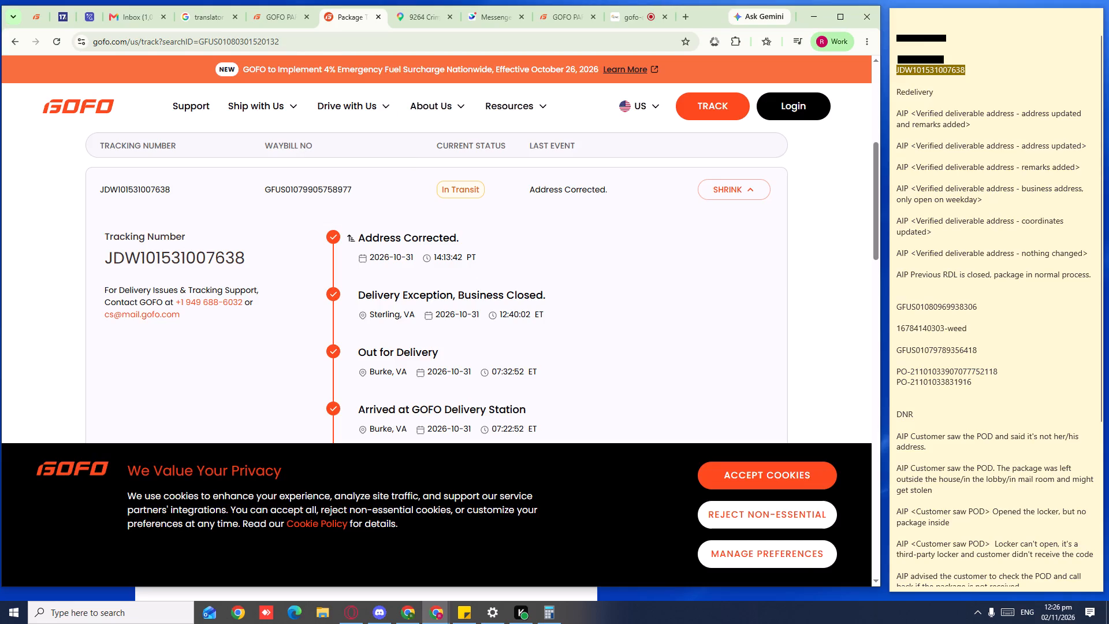
click(275, 26)
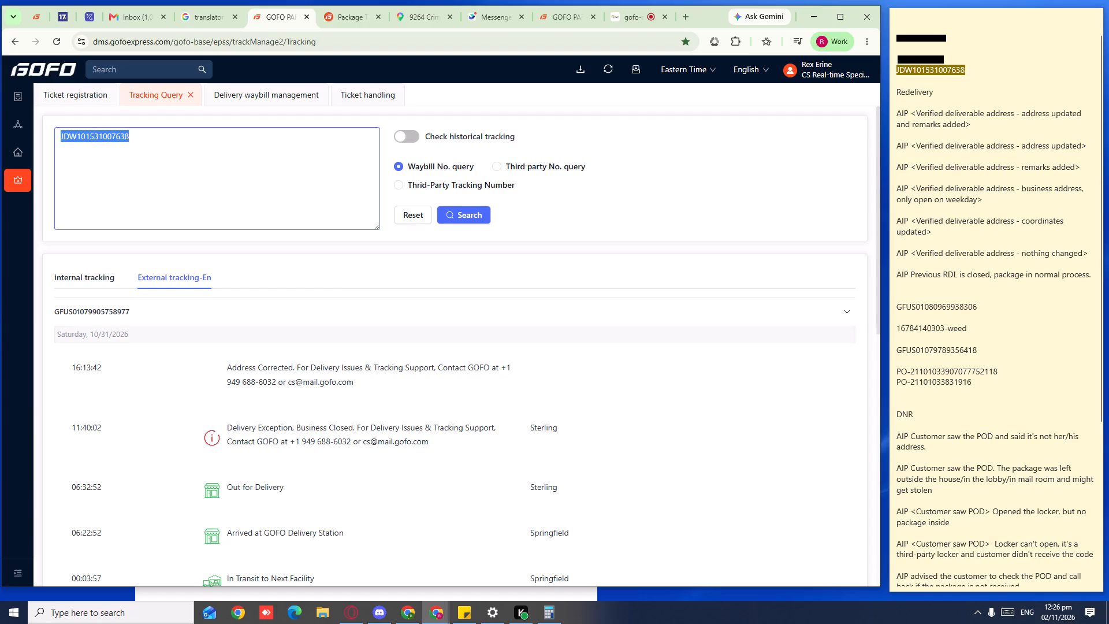
scroll(228, 304, up, 5)
click(374, 101)
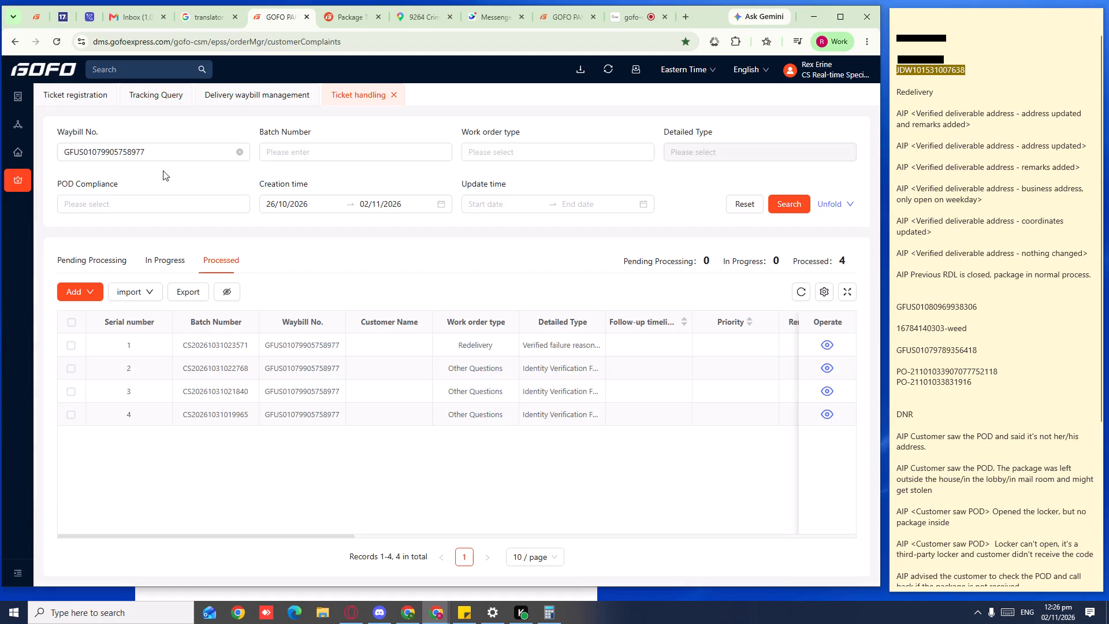
click(233, 103)
double_click(204, 142)
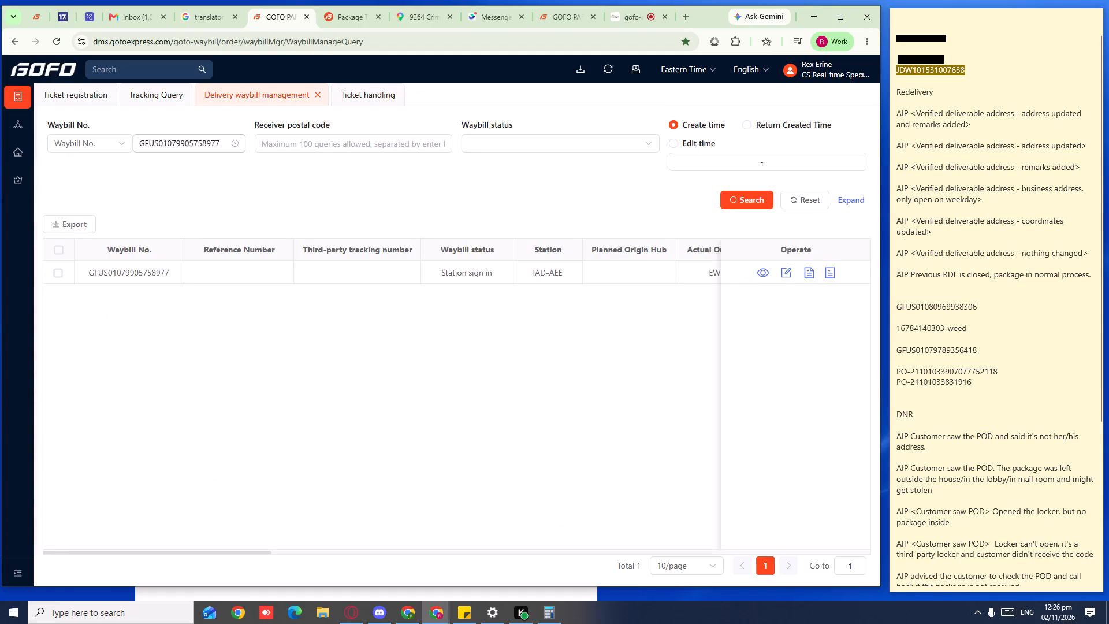
key(ctrl+c)
key(ctrl+c)
key(ctrl+c)
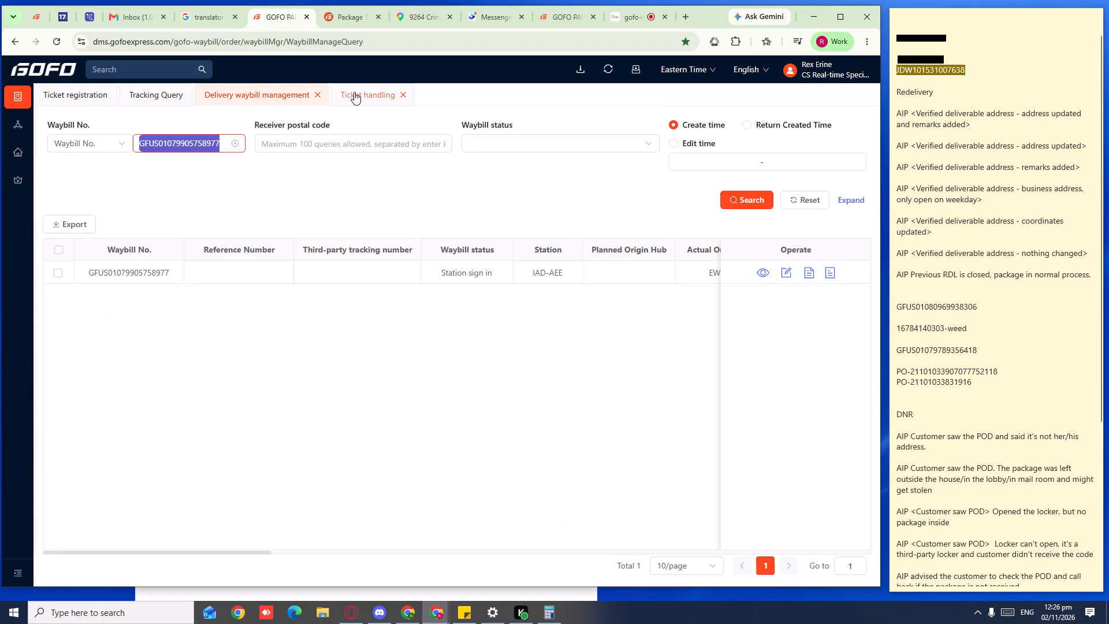
click(355, 93)
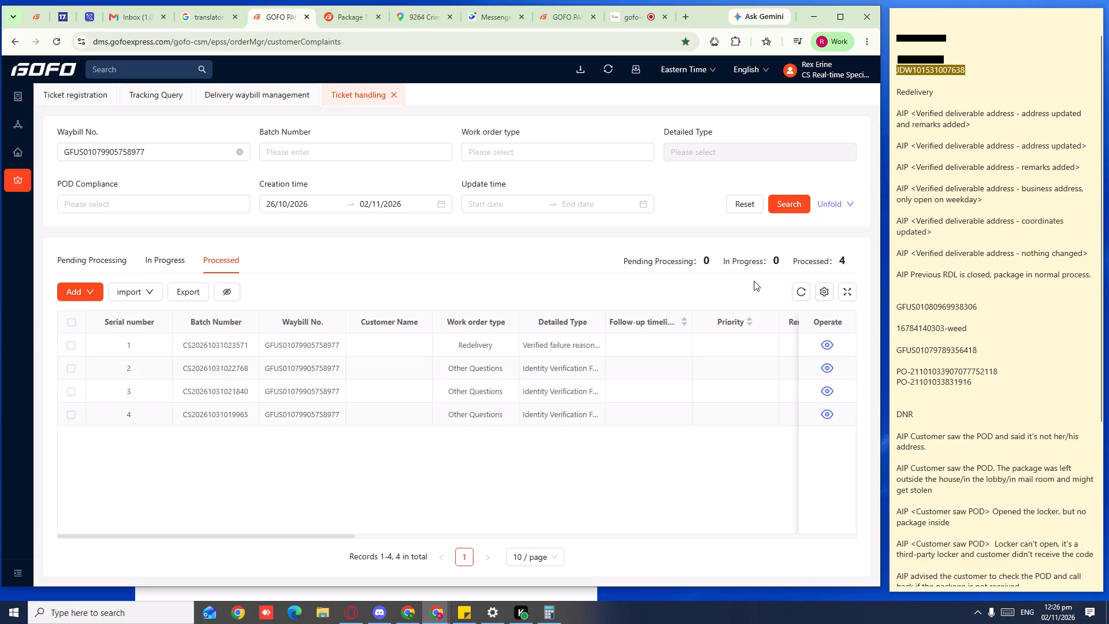
click(86, 96)
click(121, 214)
click(113, 246)
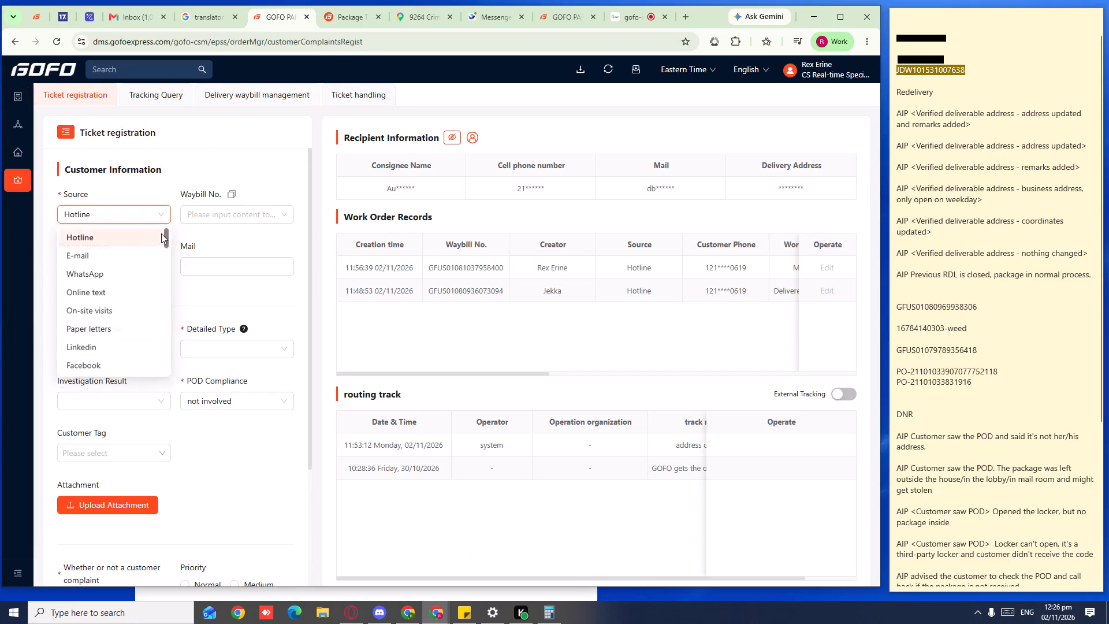
click(216, 213)
key(ctrl+v)
click(127, 272)
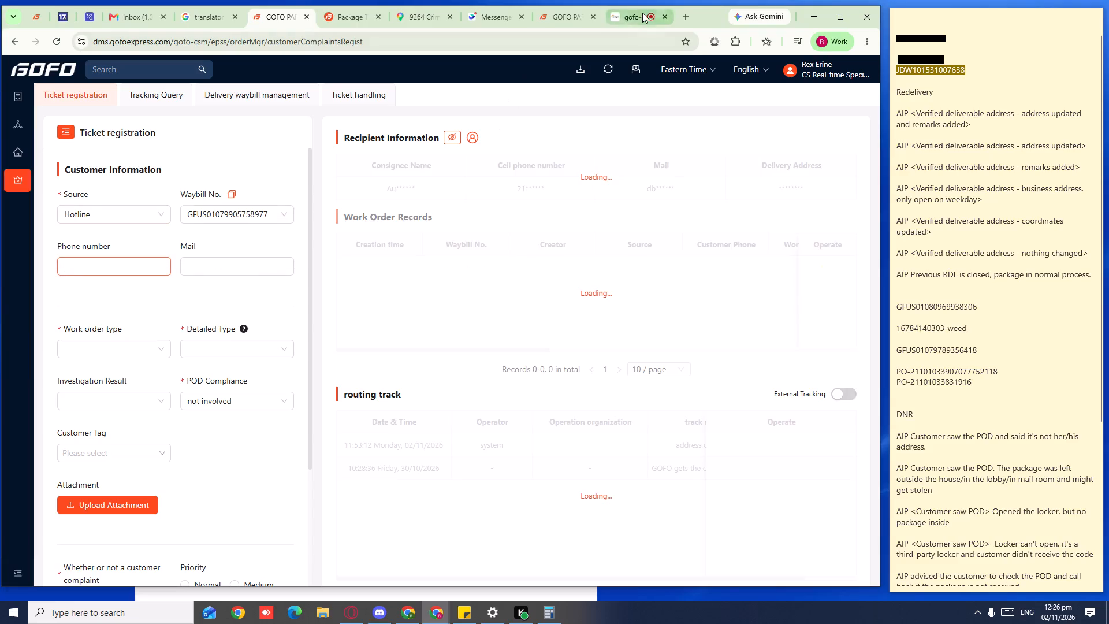
Hang up the active customer call in the call center's live queue and confirm ending it.
click(643, 12)
right_click(524, 443)
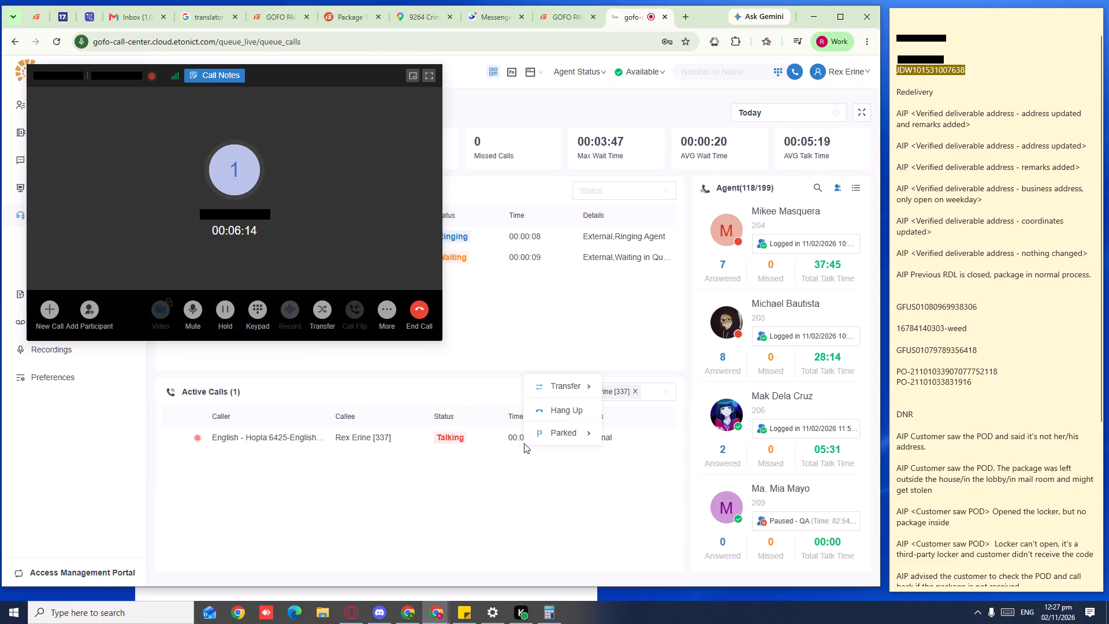
click(552, 414)
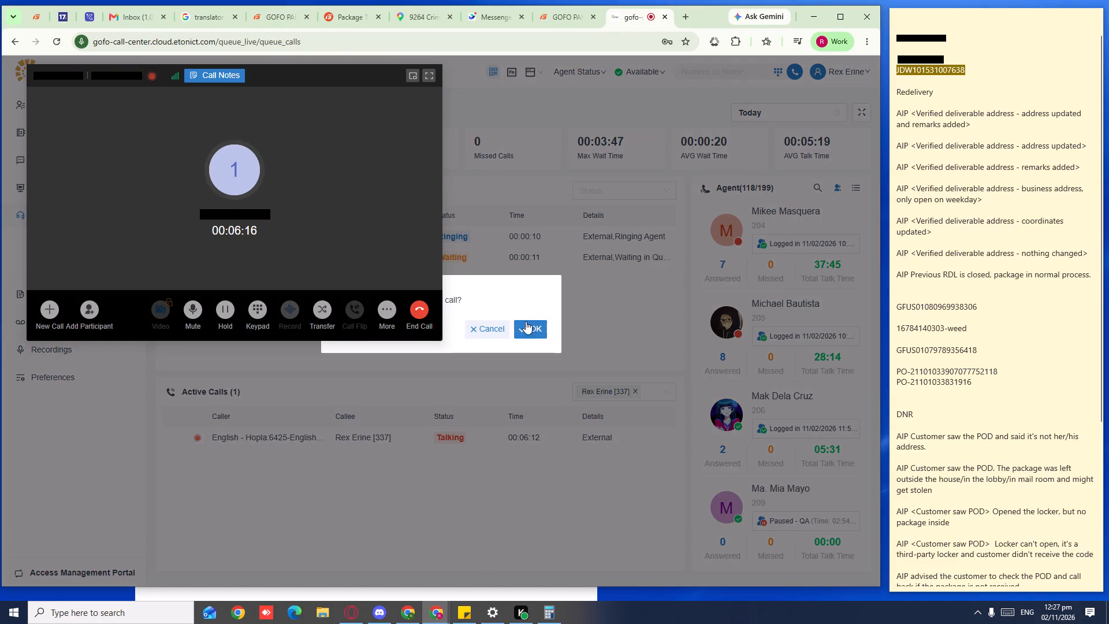
click(526, 328)
Copy the caller's phone number from the sticky note into the ticket's Phone number field.
click(266, 14)
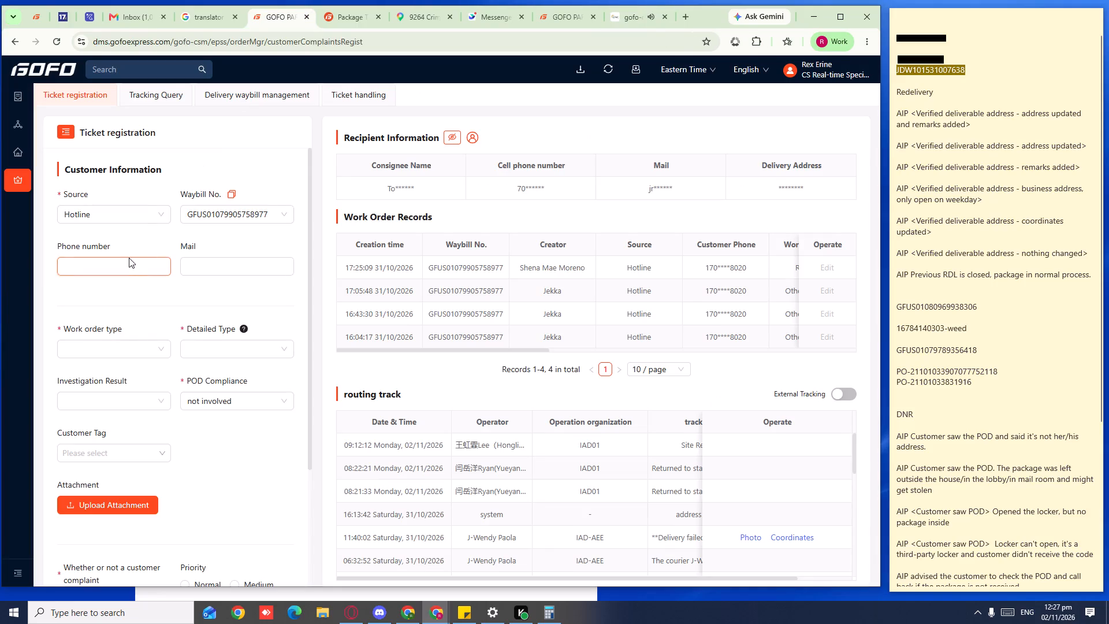
click(129, 258)
double_click(918, 51)
click(917, 60)
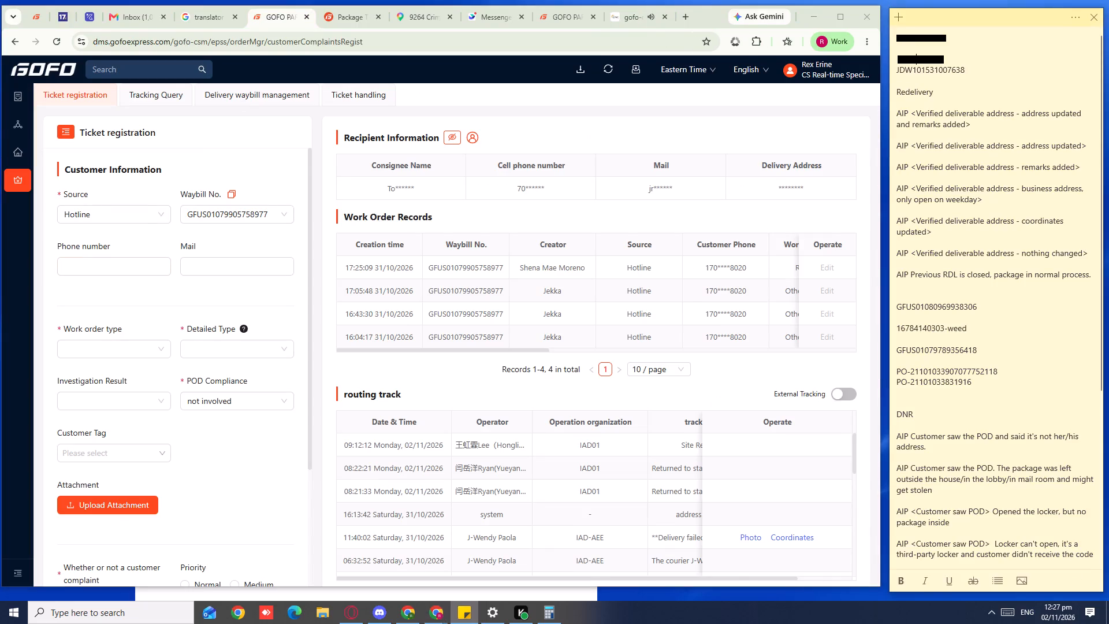
click(931, 32)
triple_click(922, 37)
key(ctrl+c)
key(ctrl+c)
key(ctrl+c)
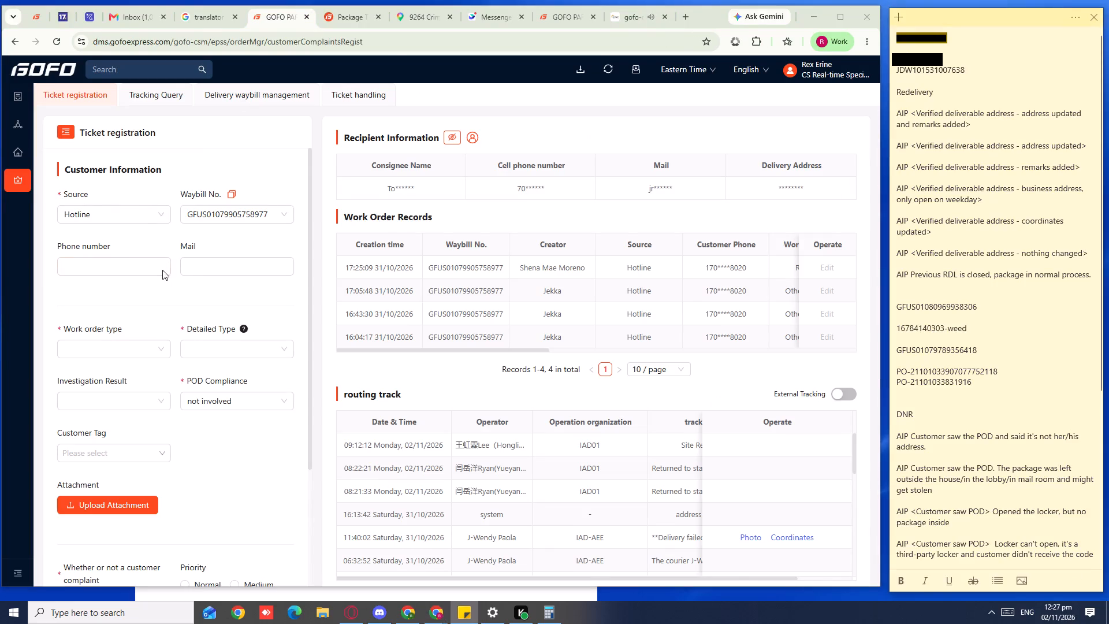
click(155, 269)
key(ctrl+v)
Set the ticket's work order type to Modify Info and its detailed type to the change of shipping information option.
click(82, 350)
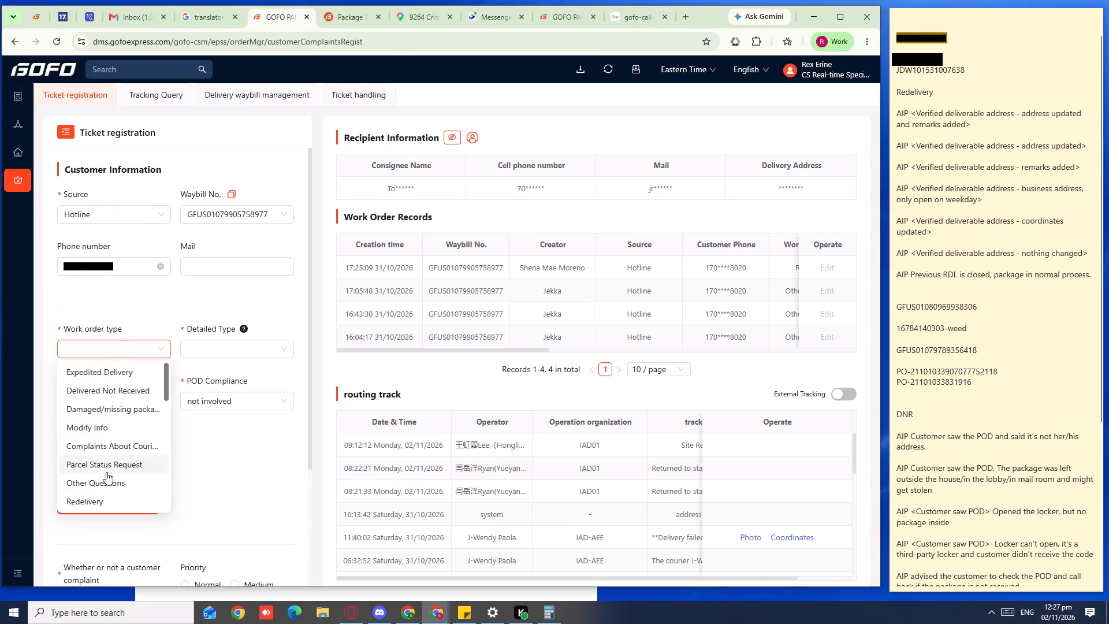
scroll(106, 472, down, 3)
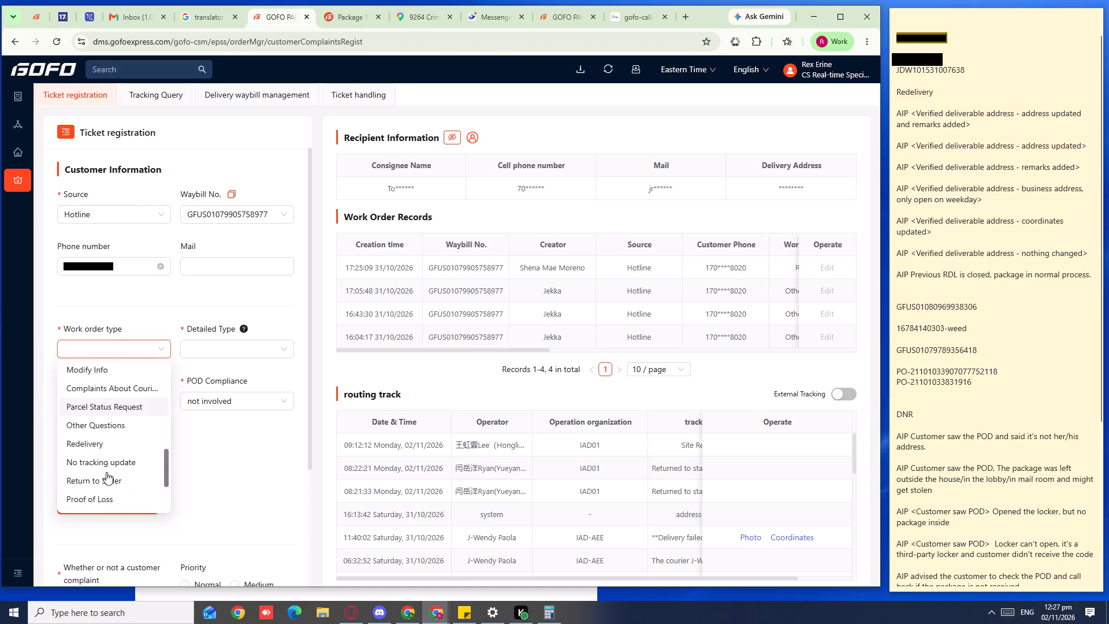
scroll(111, 493, up, 3)
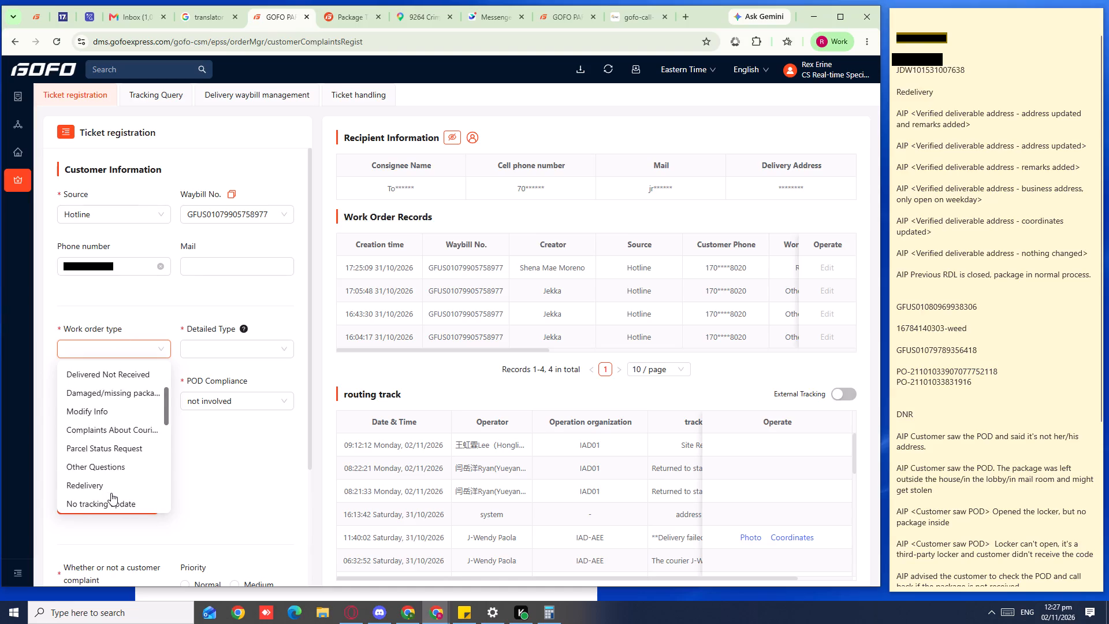
click(121, 468)
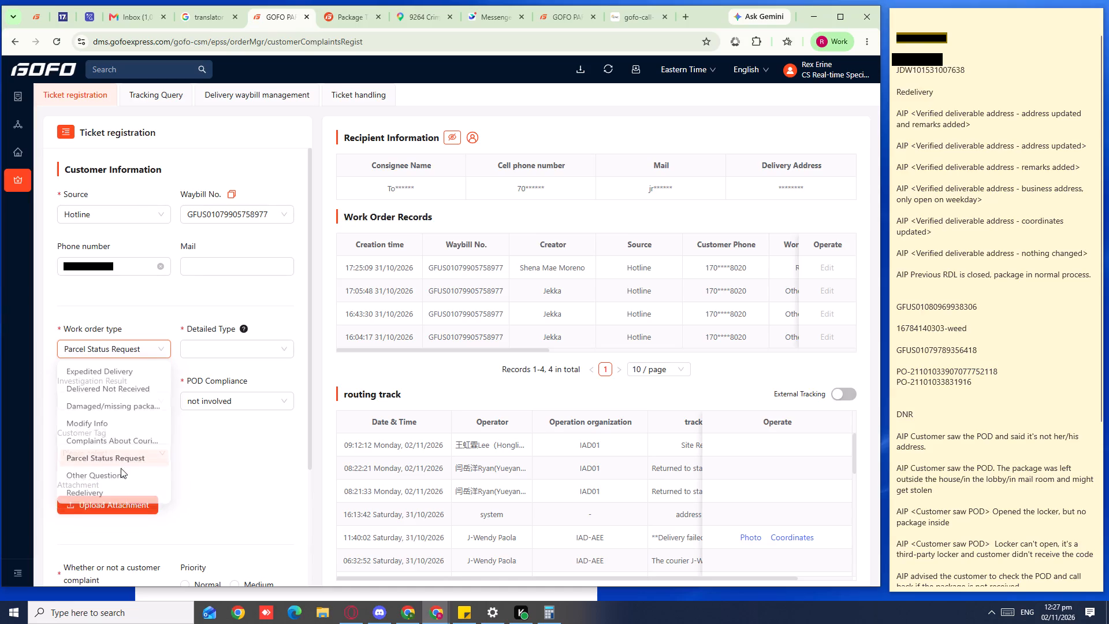
click(142, 352)
click(107, 426)
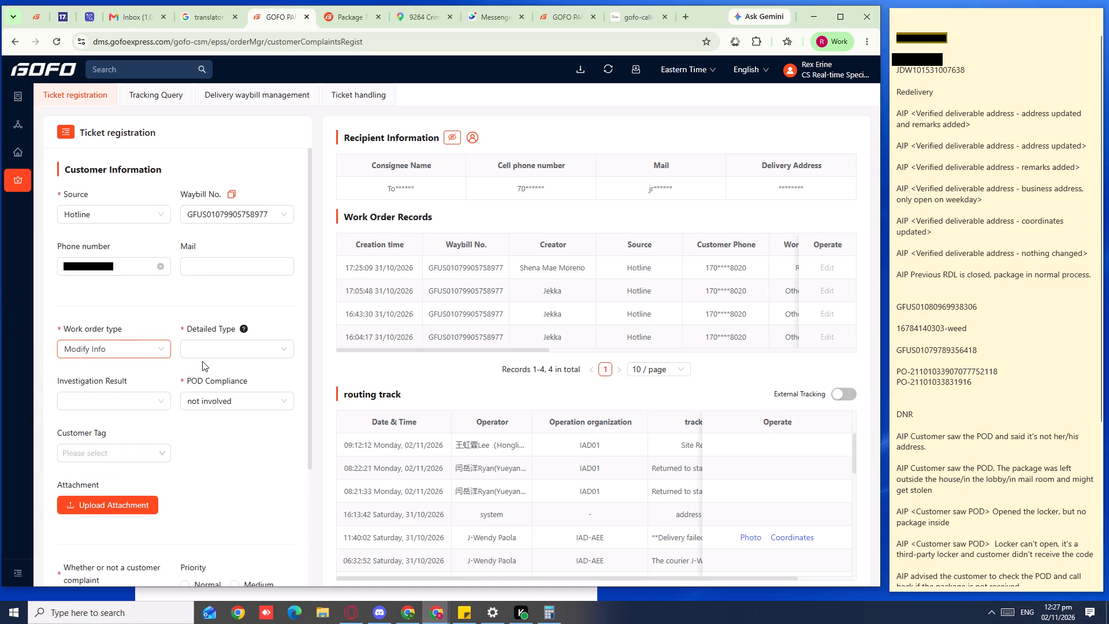
click(214, 350)
click(206, 373)
Mark the ticket as not a customer complaint and begin its remark with "AIP, ".
scroll(133, 455, down, 3)
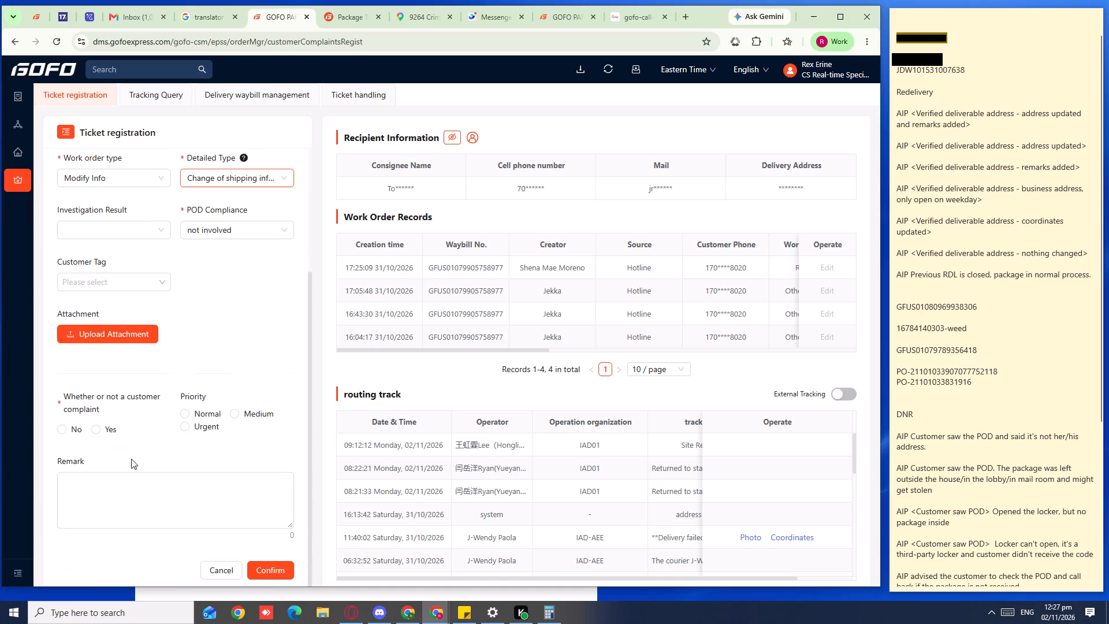
click(57, 424)
click(83, 485)
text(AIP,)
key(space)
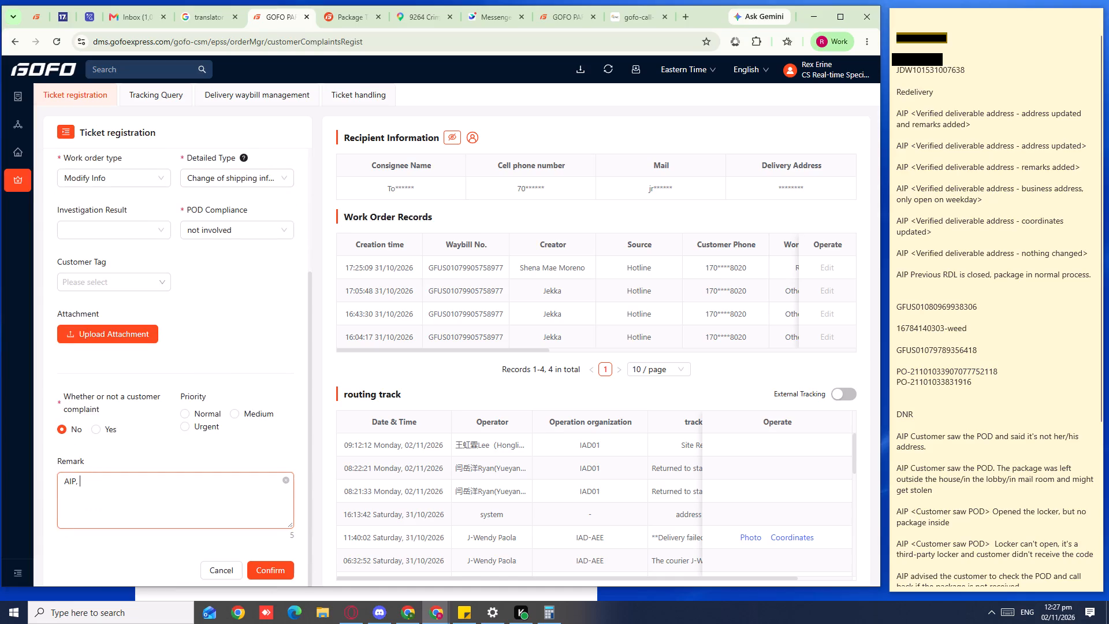
Copy the receiver's detailed address from the waybill's Receiver Info in Delivery waybill management and look it up on Google Maps.
click(279, 97)
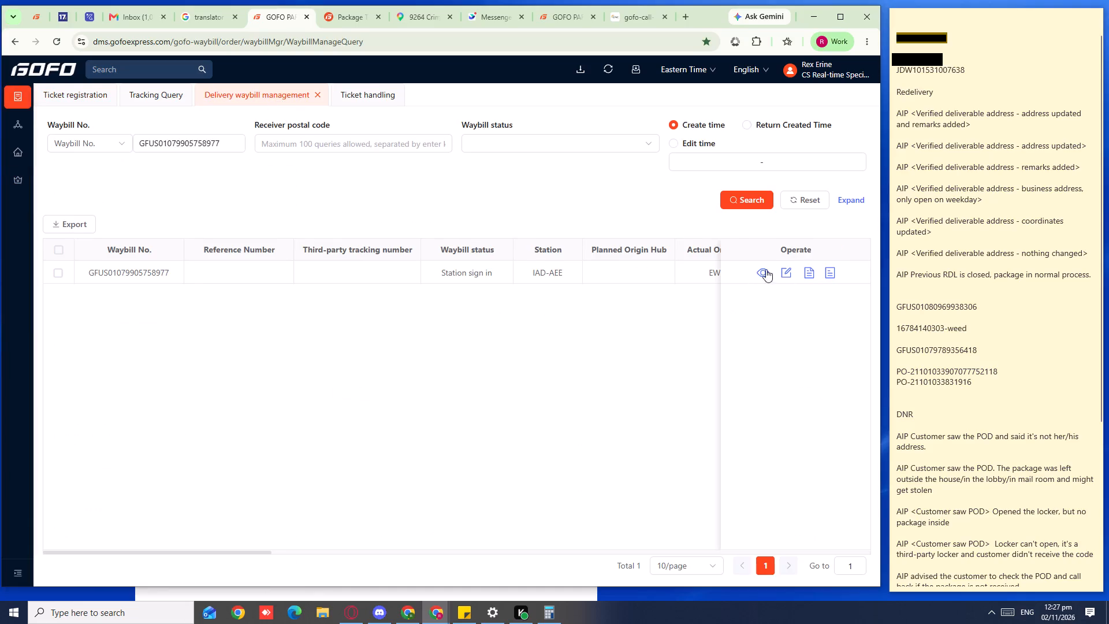
click(791, 272)
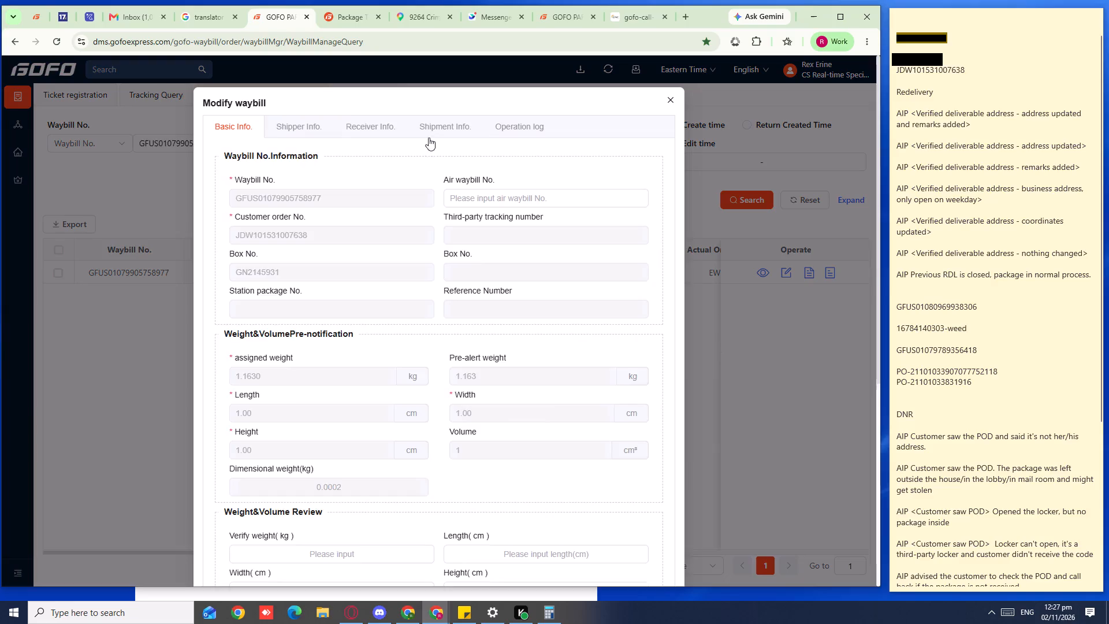
click(345, 119)
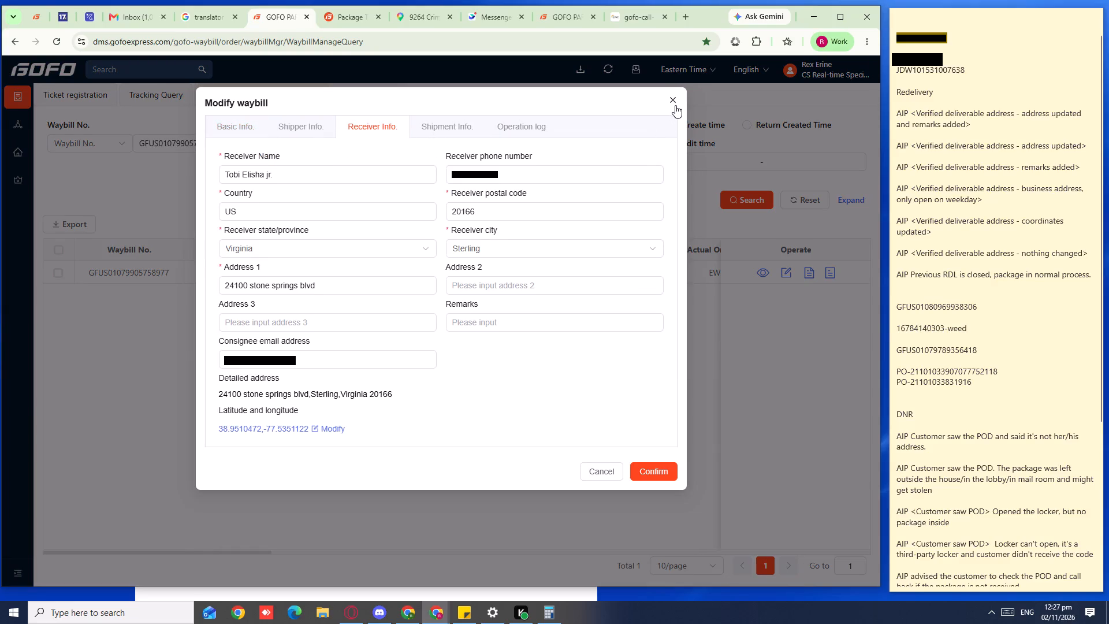
click(352, 399)
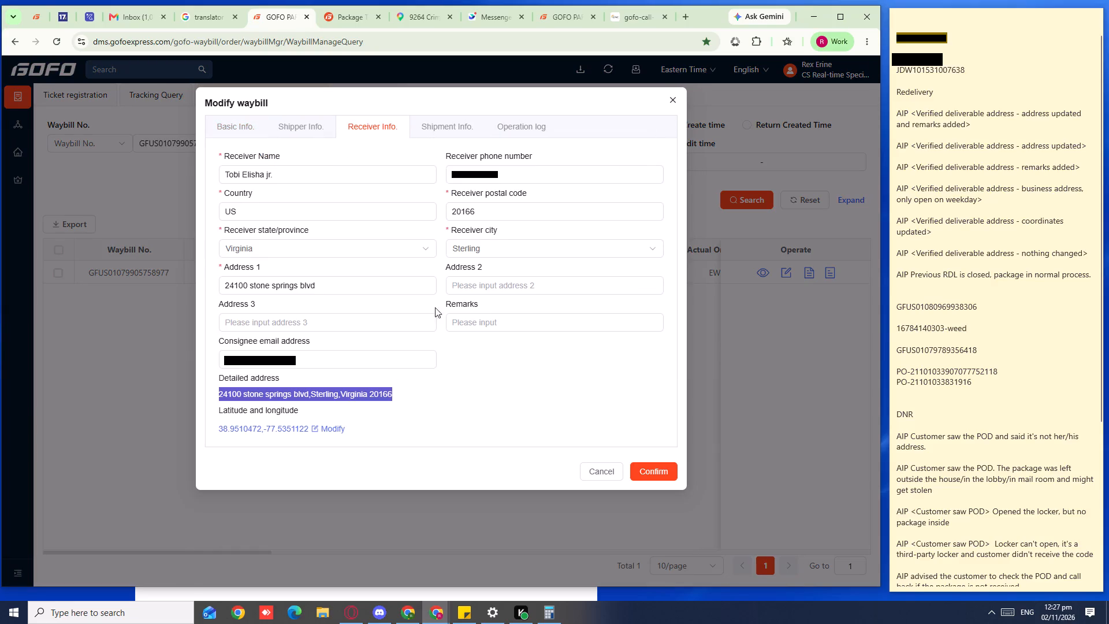
key(ctrl+c)
key(ctrl+c)
key(ctrl+c)
click(415, 18)
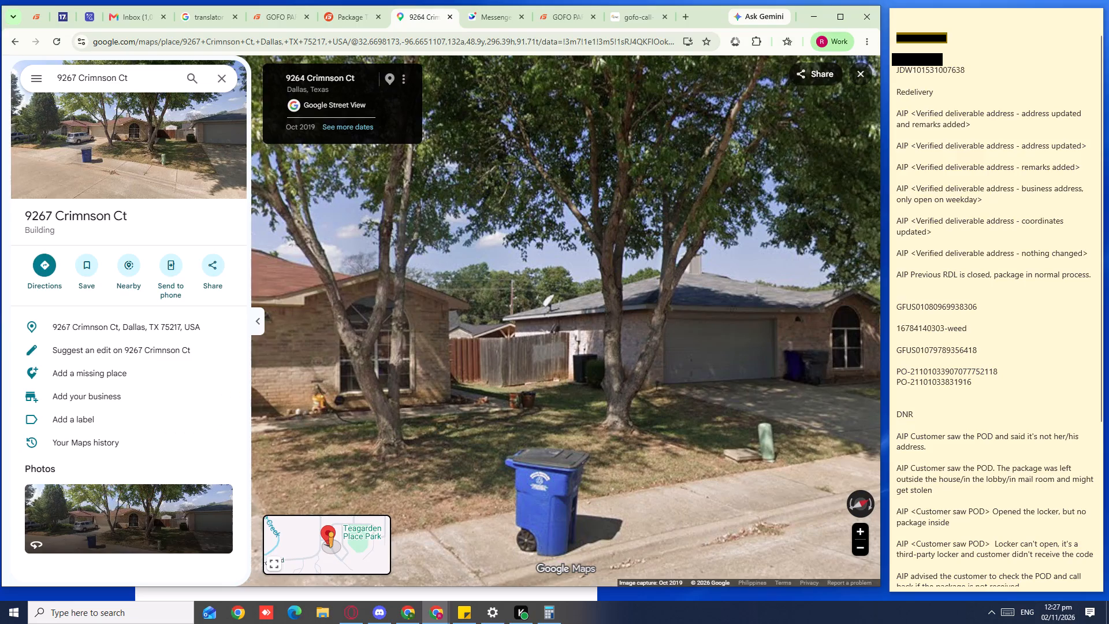
click(228, 79)
key(ctrl+v)
click(132, 76)
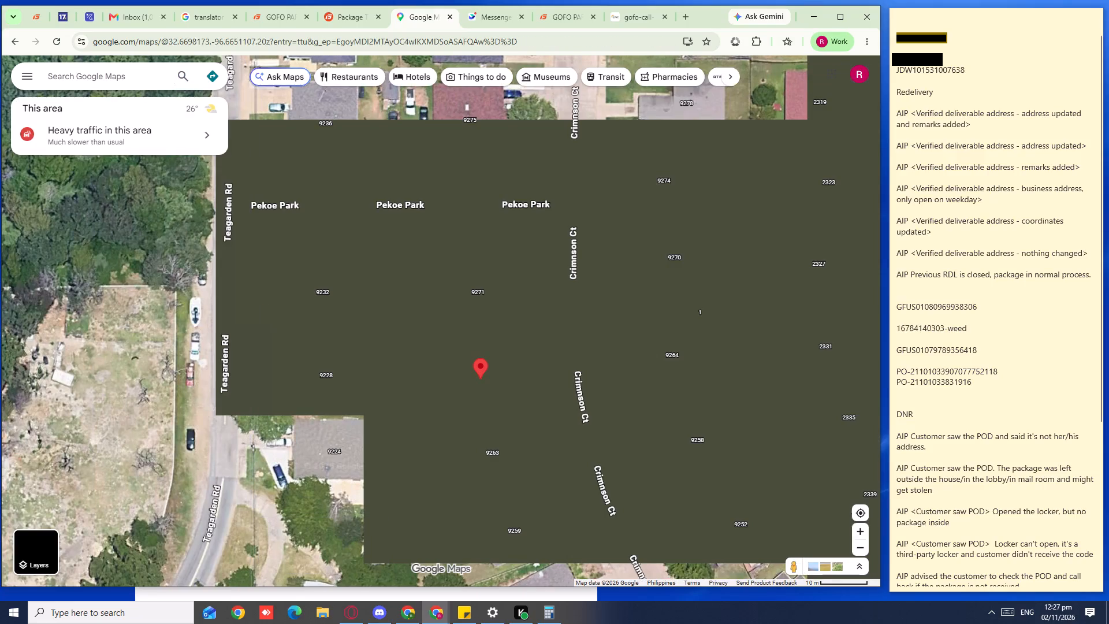
key(ctrl+v)
click(178, 76)
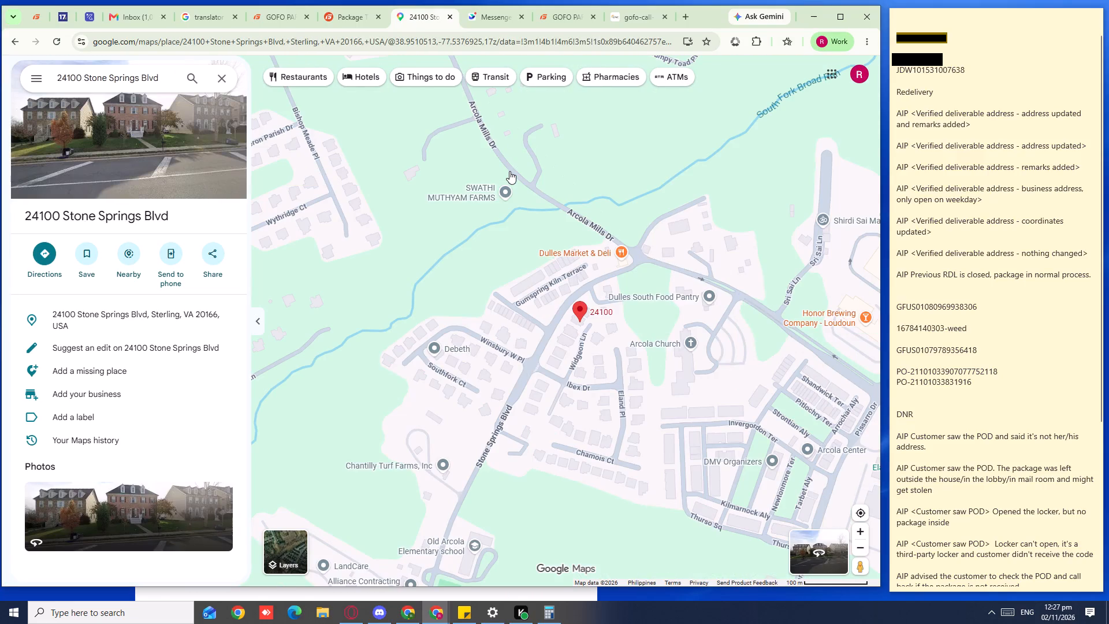
Copy the receiver's latitude and longitude from the waybill's Receiver Info and look them up on Google Maps.
click(356, 29)
click(350, 23)
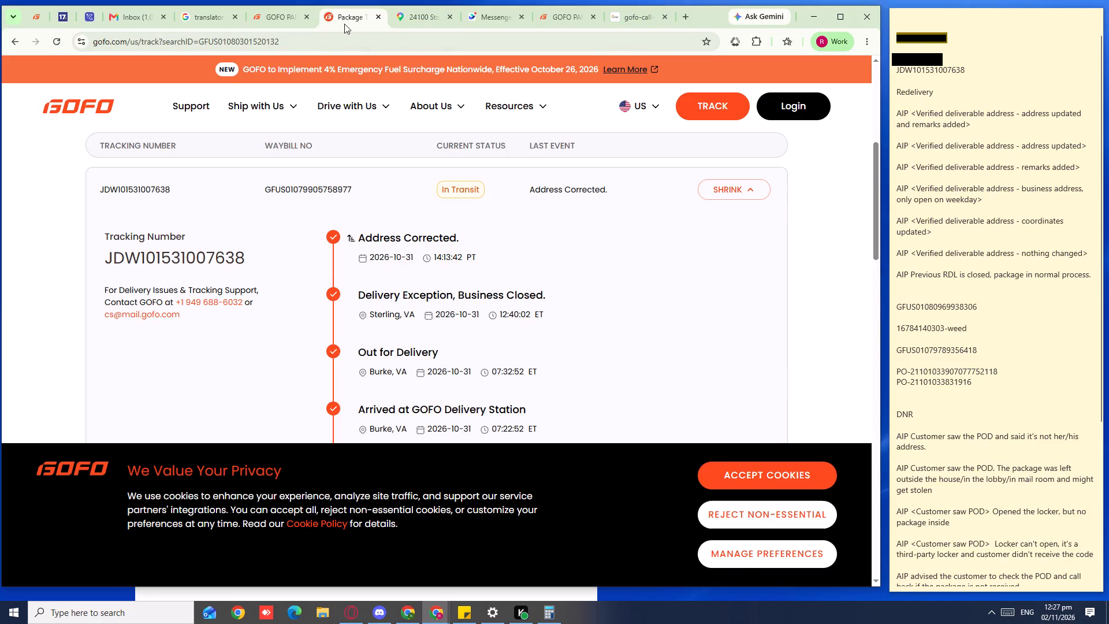
click(272, 25)
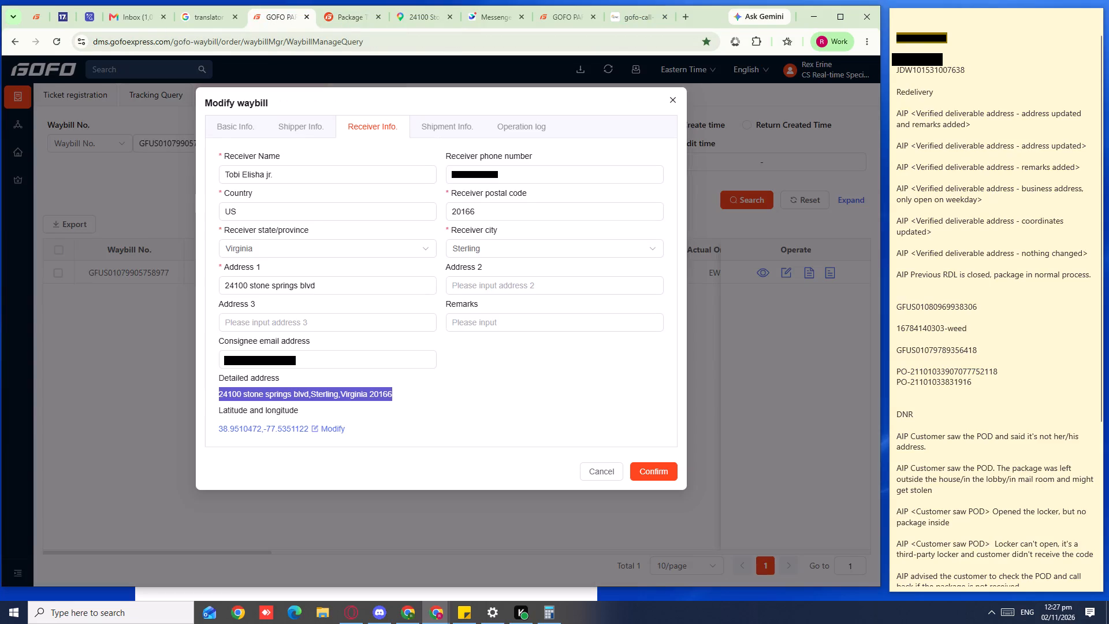
triple_click(291, 426)
key(ctrl+c)
key(ctrl+c)
key(ctrl+c)
click(407, 13)
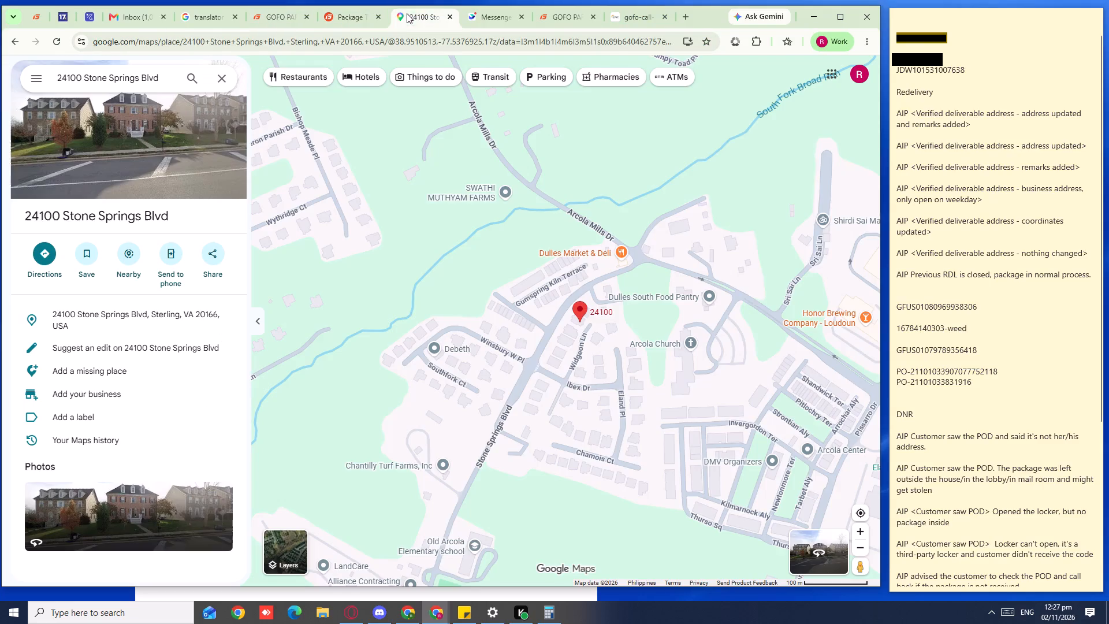
click(223, 75)
key(ctrl+v)
click(188, 79)
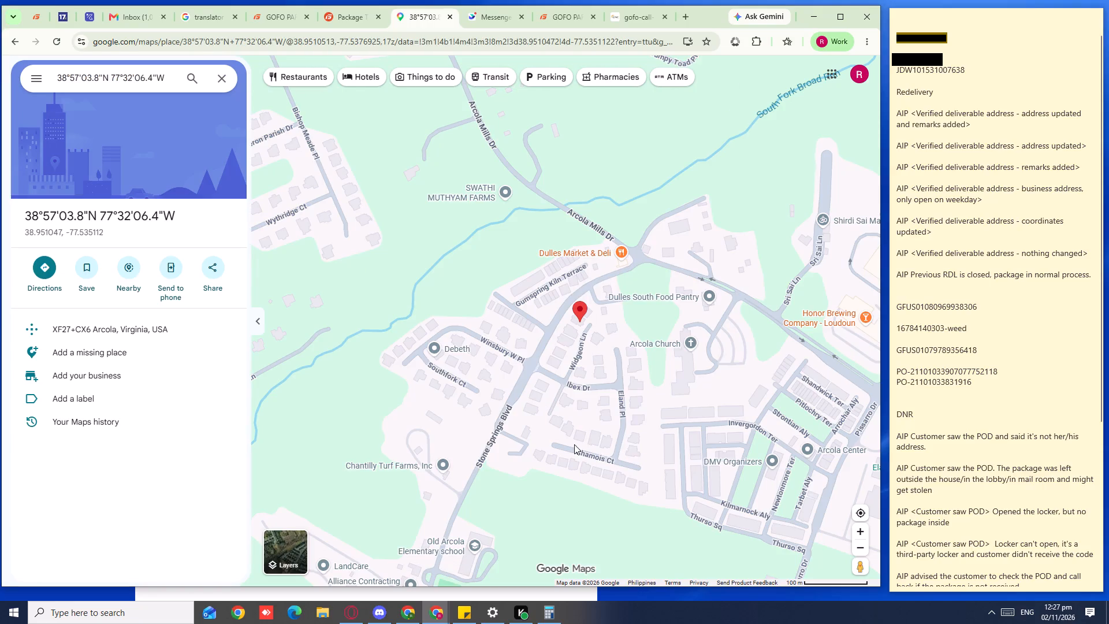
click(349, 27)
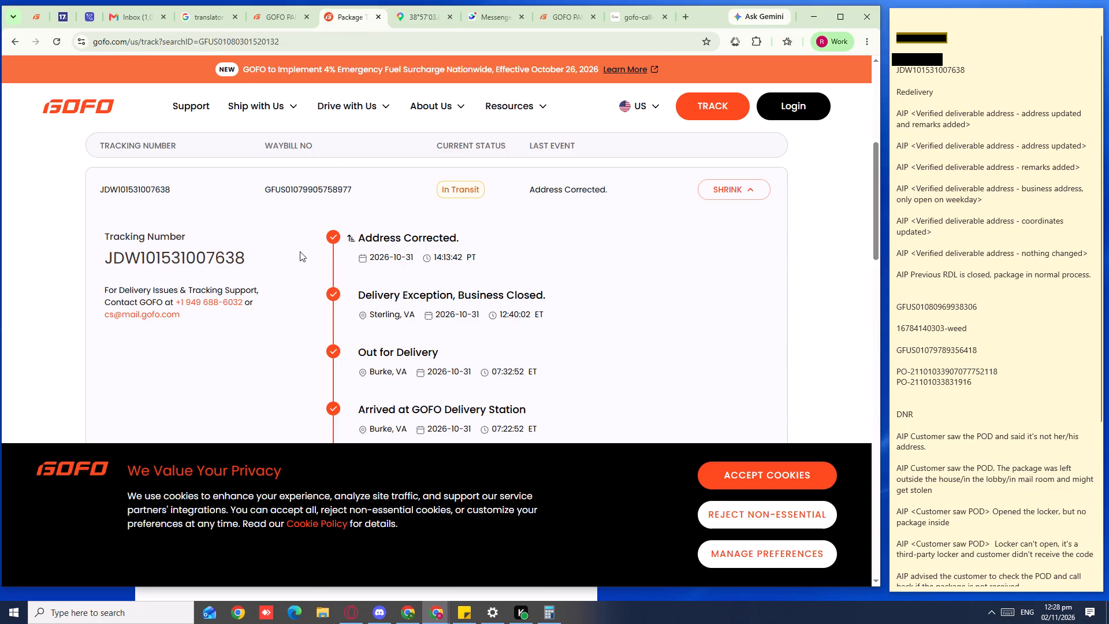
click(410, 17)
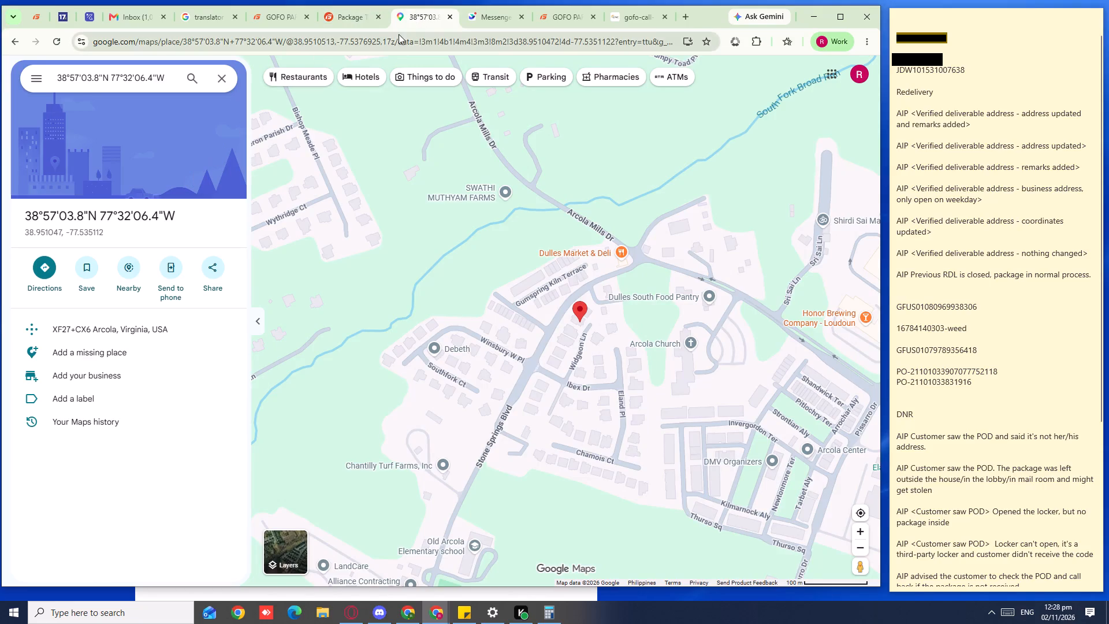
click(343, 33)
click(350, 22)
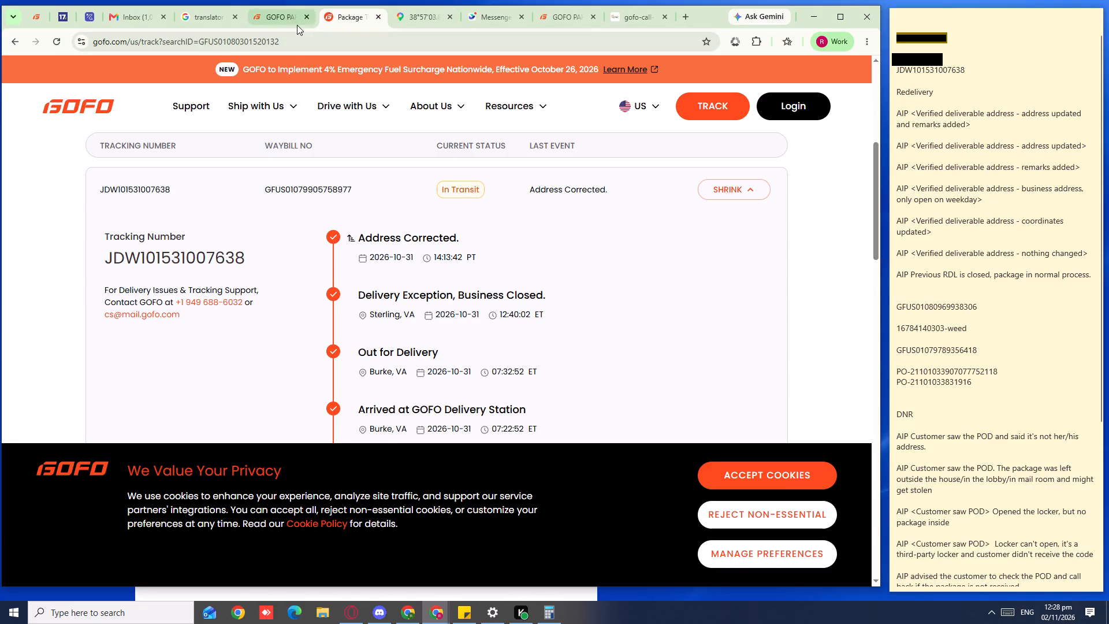
Copy the detailed address from the waybill's Receiver Info, look it up on Google Maps again, and close the waybill without modifying it.
click(296, 23)
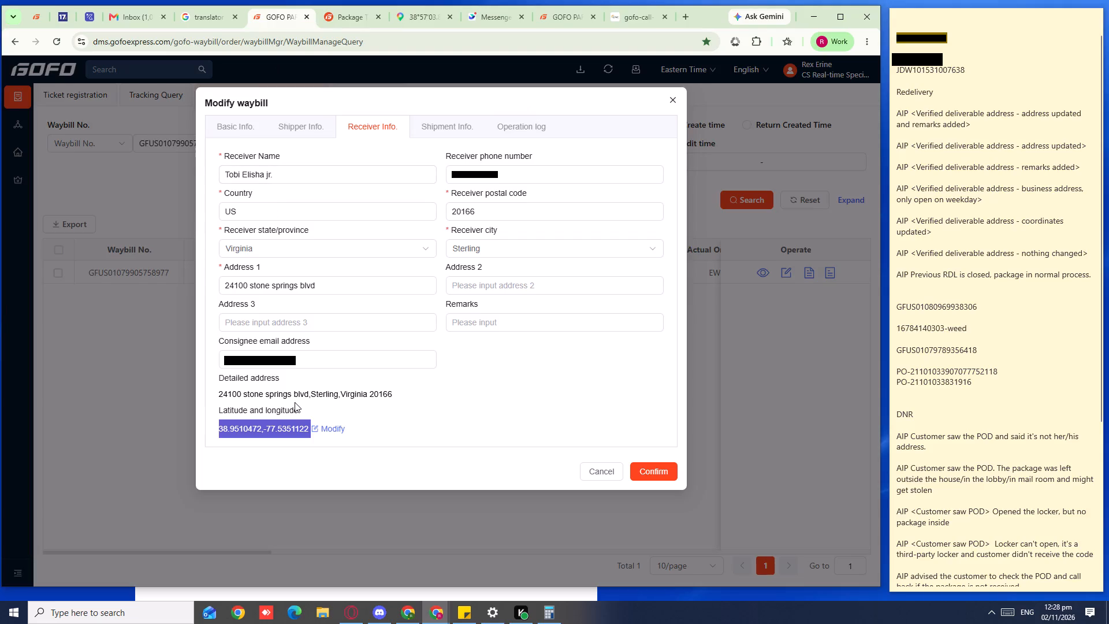
click(295, 402)
double_click(294, 393)
click(310, 403)
double_click(311, 395)
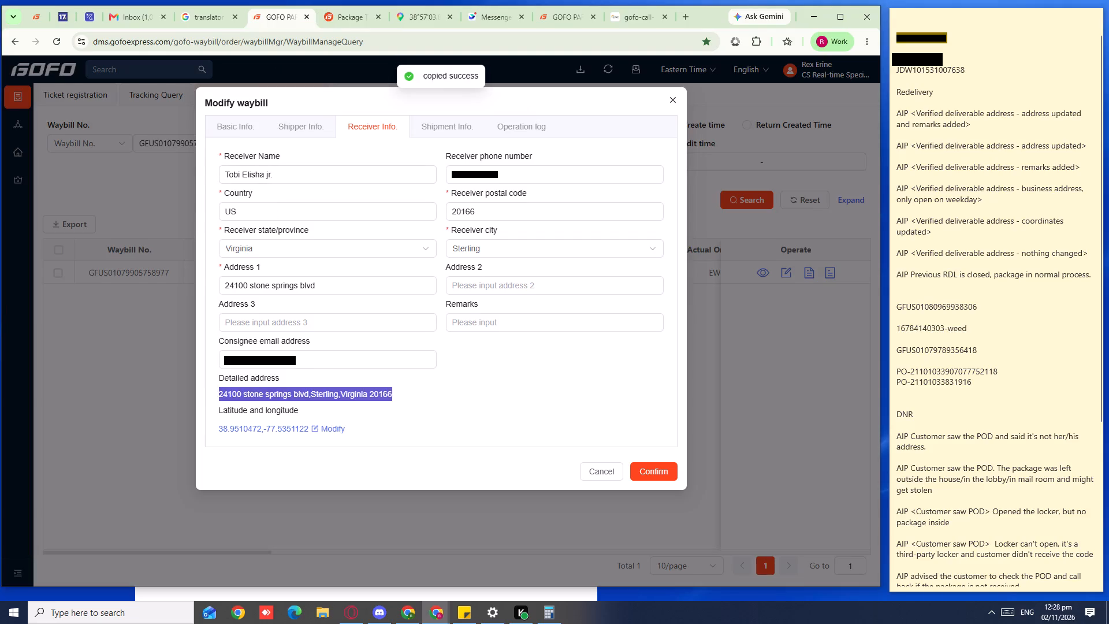
key(ctrl+c)
key(ctrl+c)
ctrl+click(323, 382)
ctrl+triple_click(319, 391)
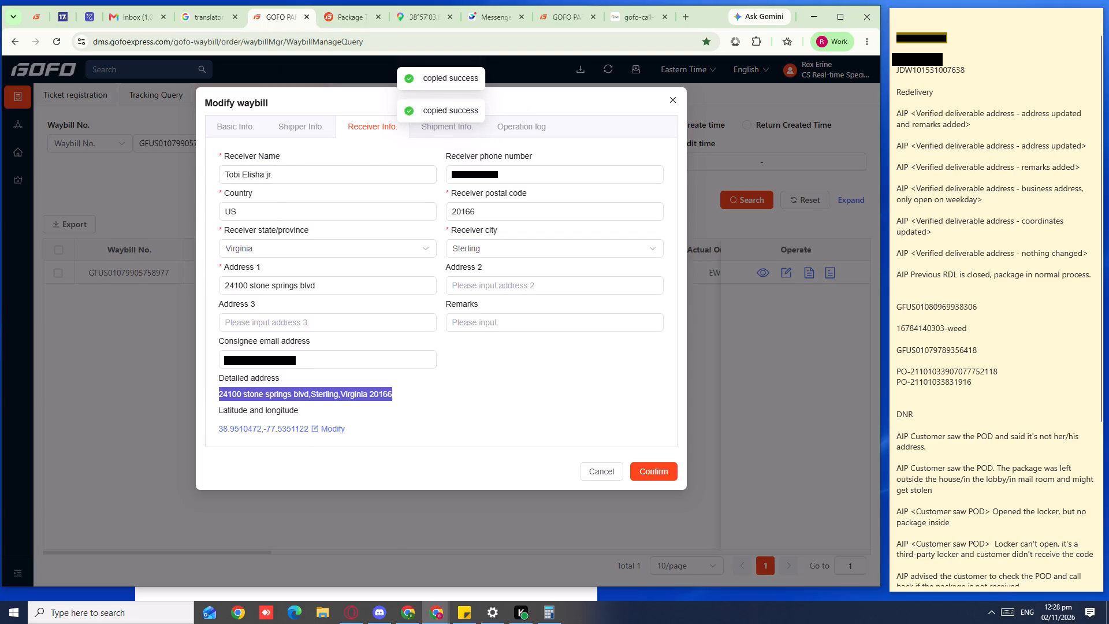
key(ctrl+c)
key(ctrl+c)
key(ctrl+c)
key(ctrl+c)
key(ctrl+c)
key(ctrl+c)
key(ctrl+c)
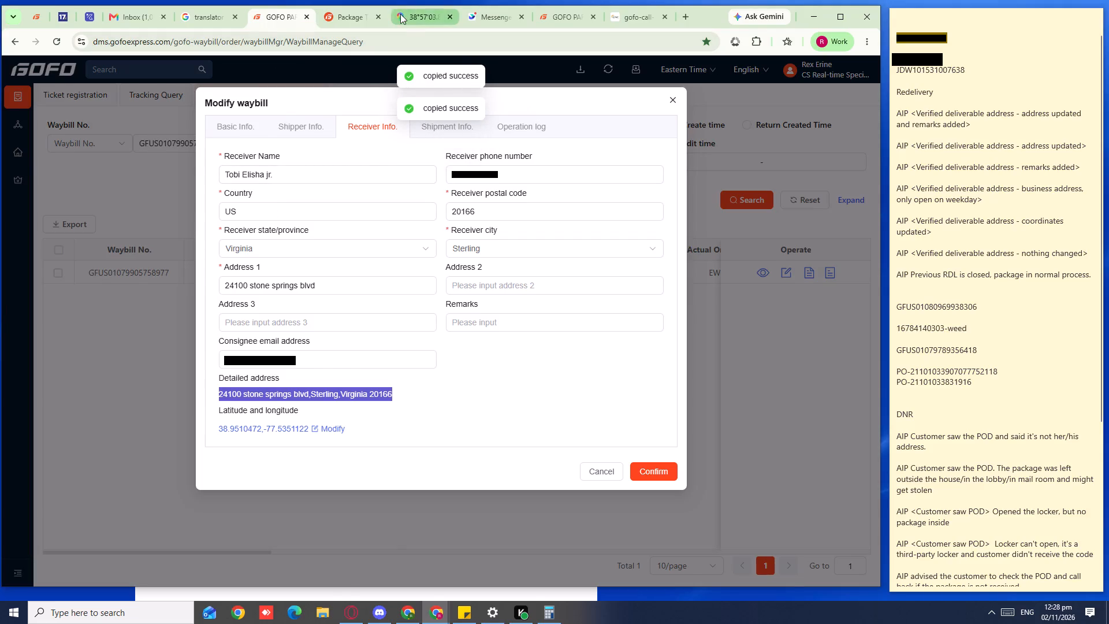
click(400, 14)
click(227, 81)
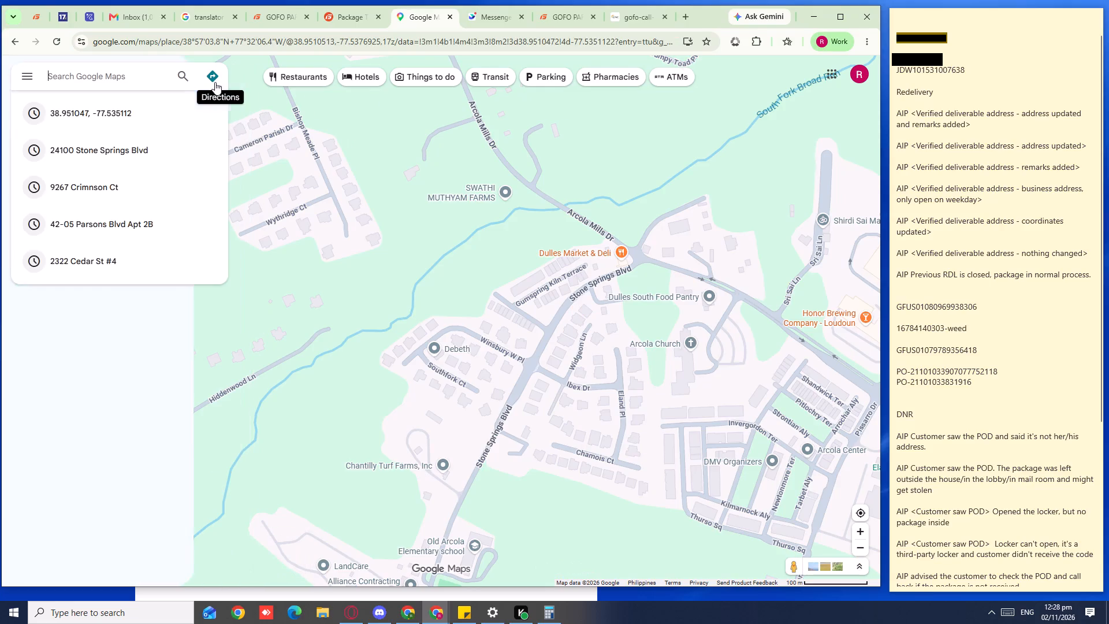
drag(158, 79, 166, 79)
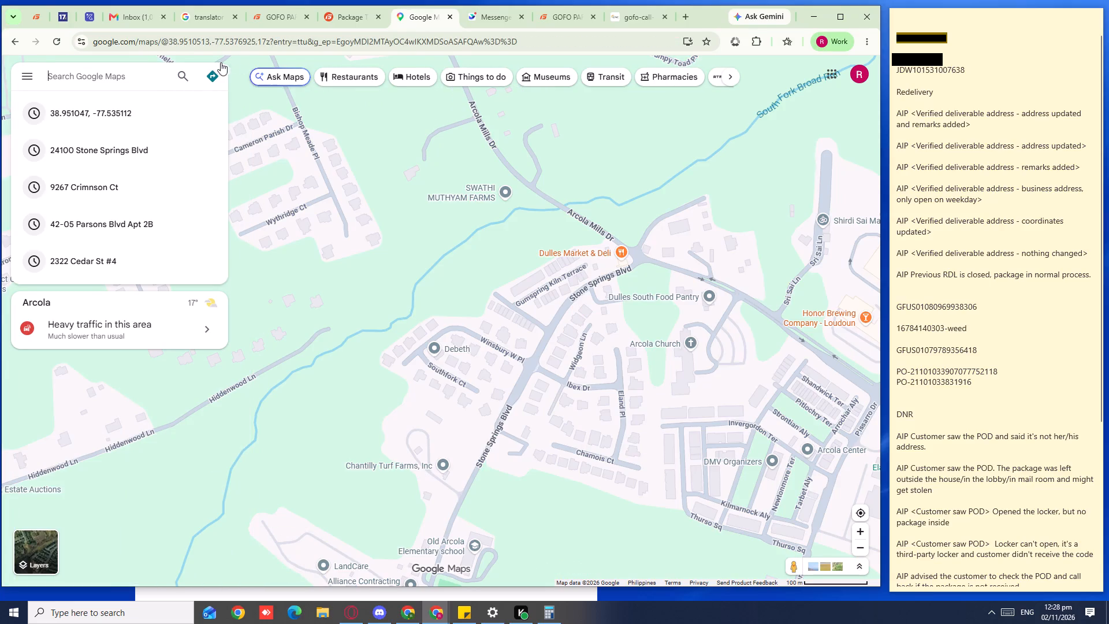
click(143, 70)
key(ctrl+v)
ctrl+click(180, 77)
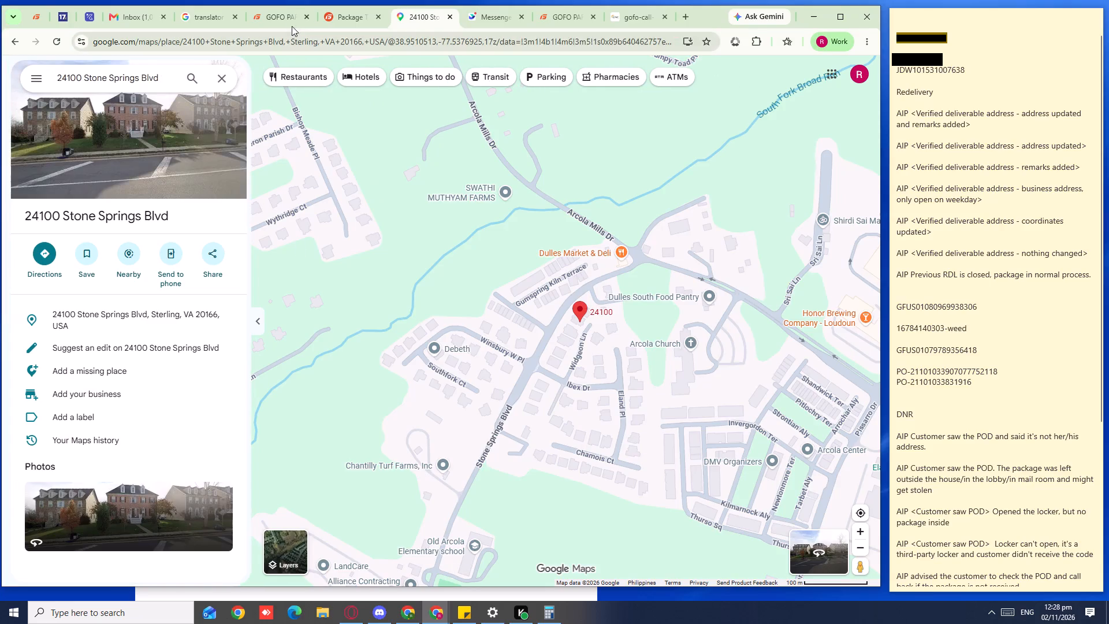
click(287, 21)
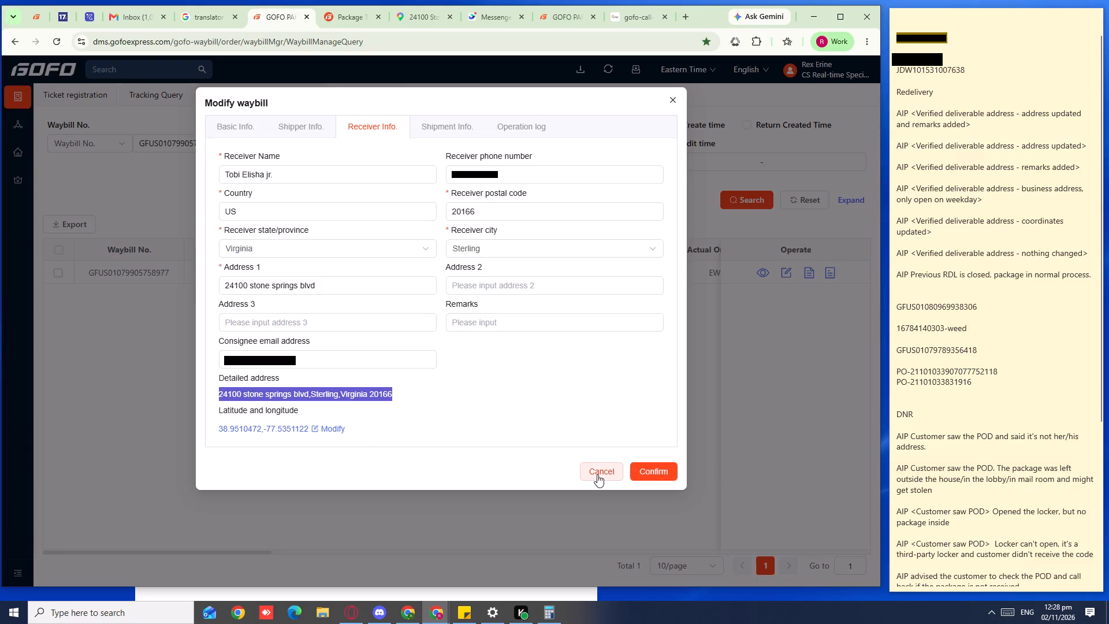
click(597, 474)
In Ticket registration, change the work order type to Parcel Status Request and the detailed type to General query.
click(101, 94)
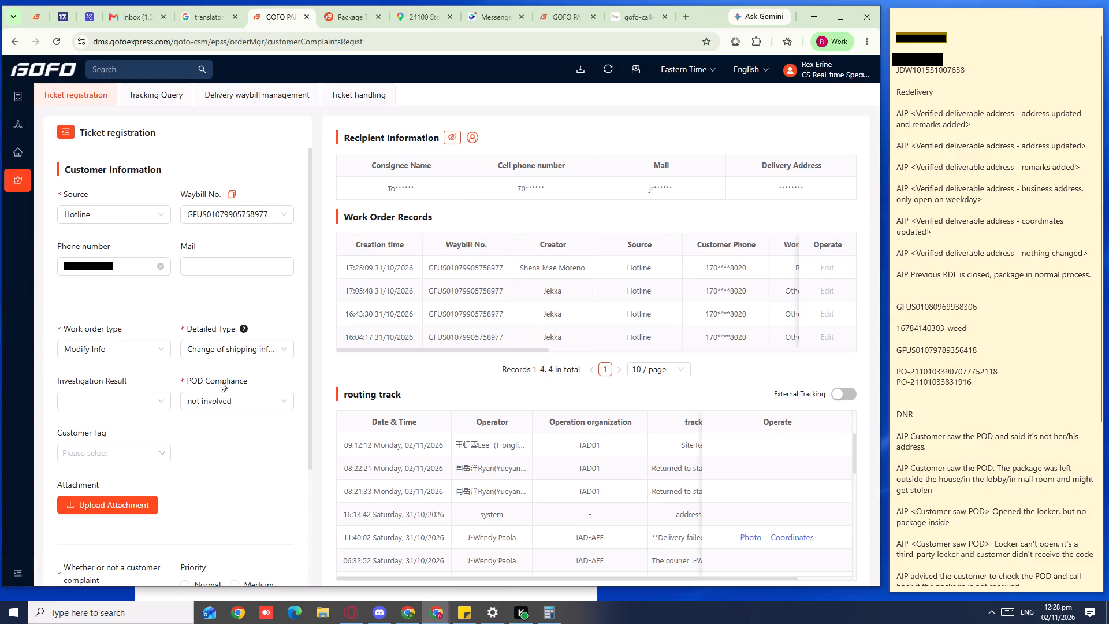
scroll(169, 403, down, 4)
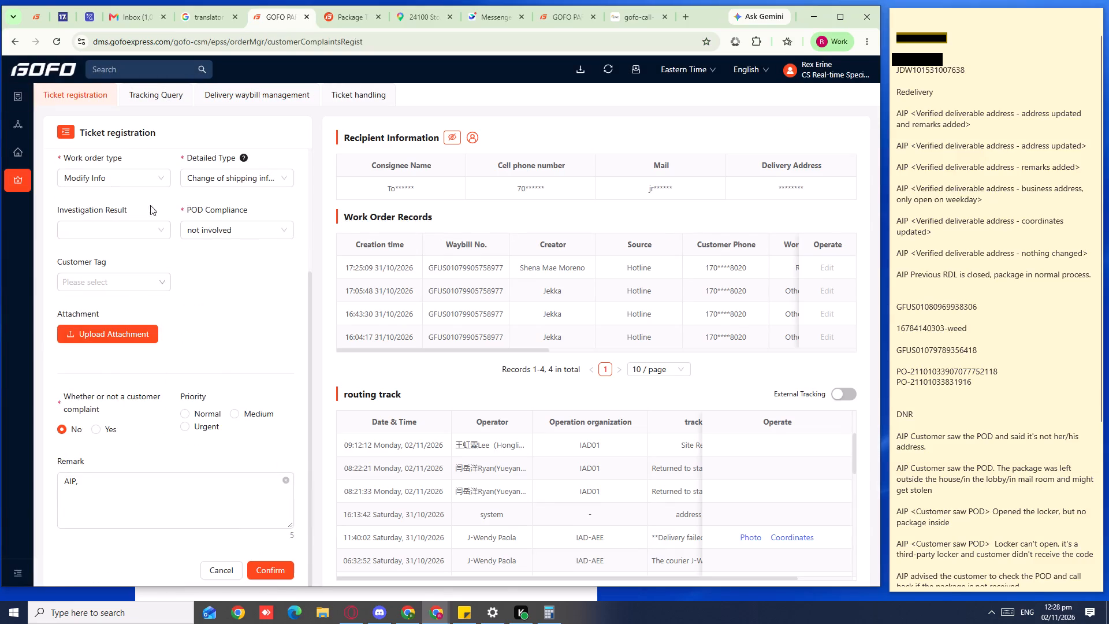
click(149, 177)
click(107, 291)
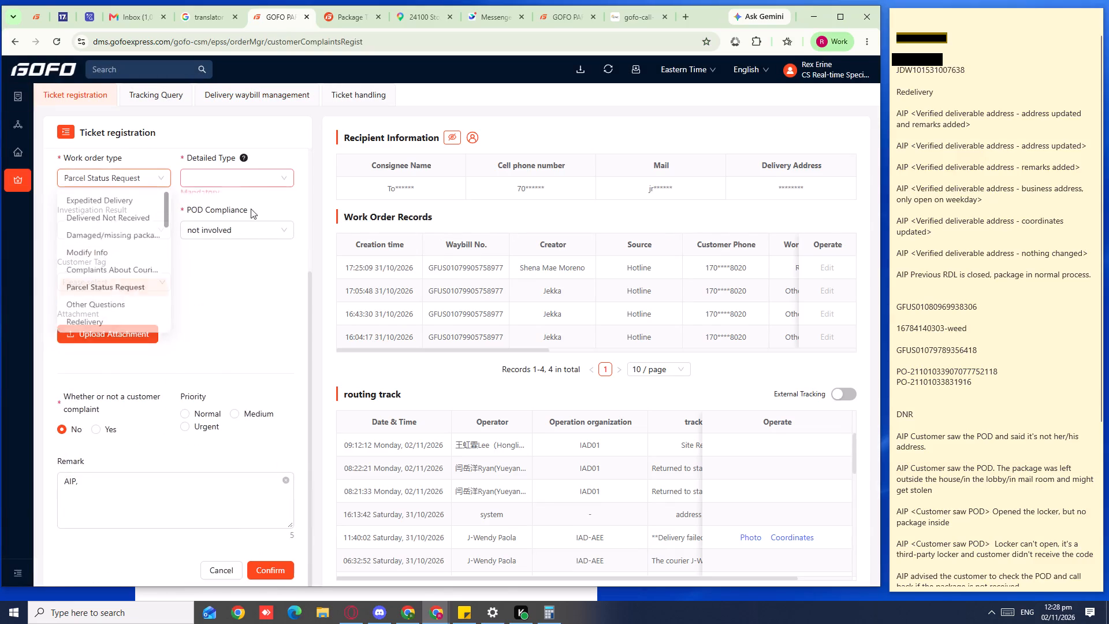
click(258, 170)
click(232, 197)
Complete the ticket's remark as "AIP, Status Inquiry" and submit the ticket.
click(114, 489)
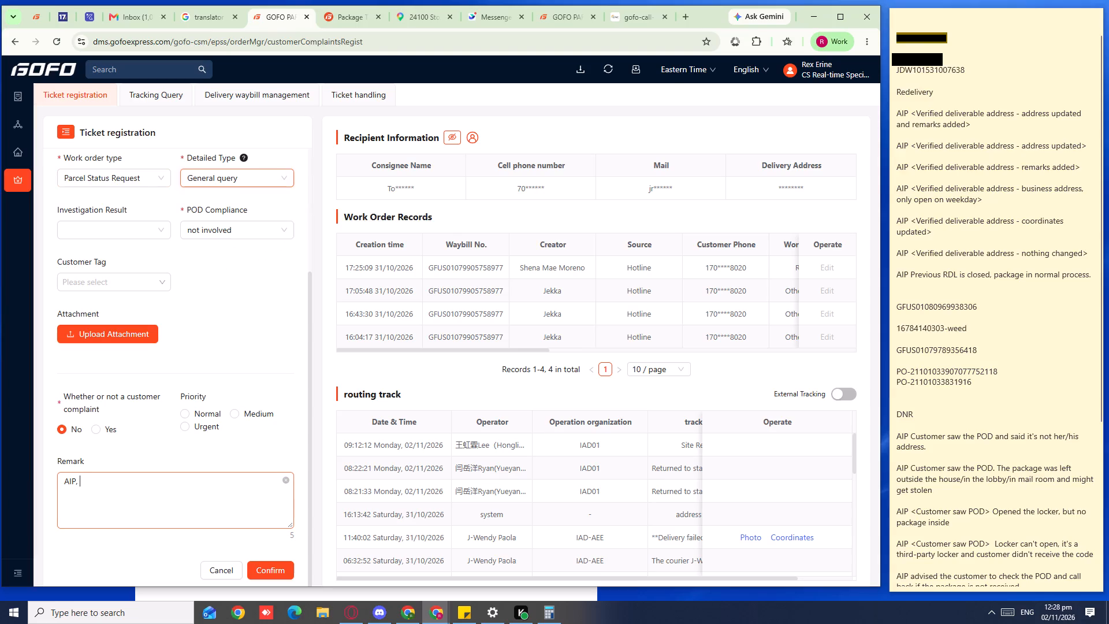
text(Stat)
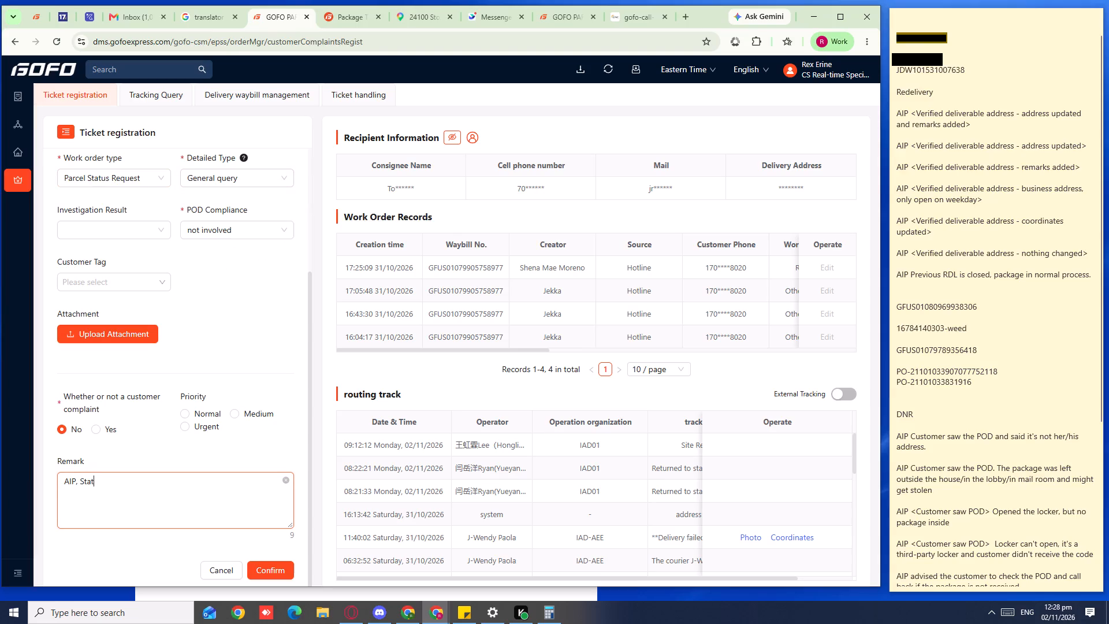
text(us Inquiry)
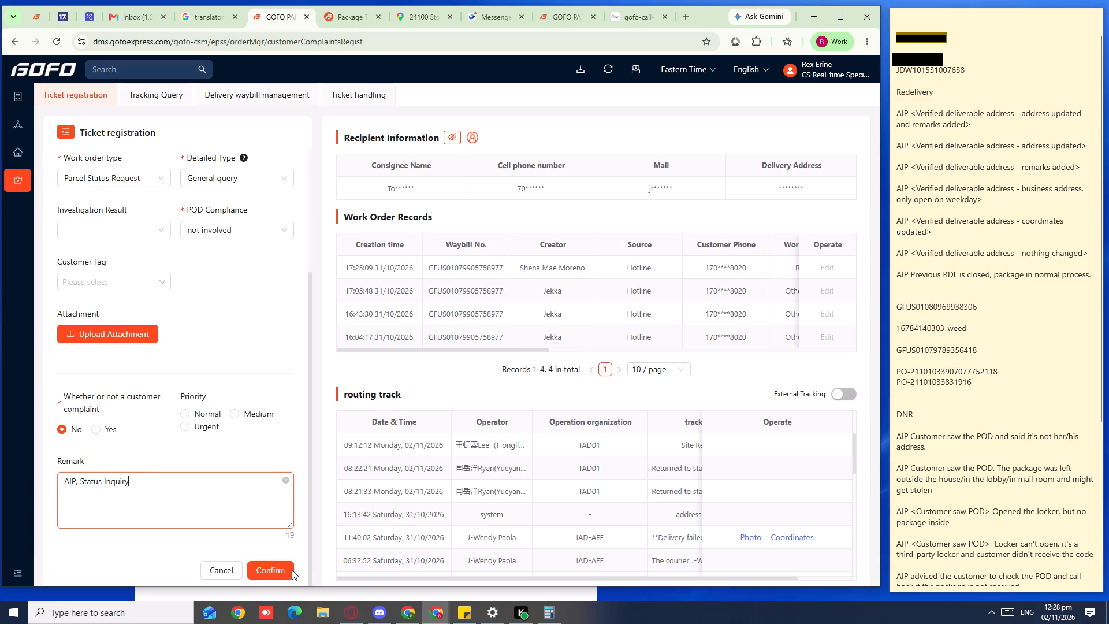
click(285, 570)
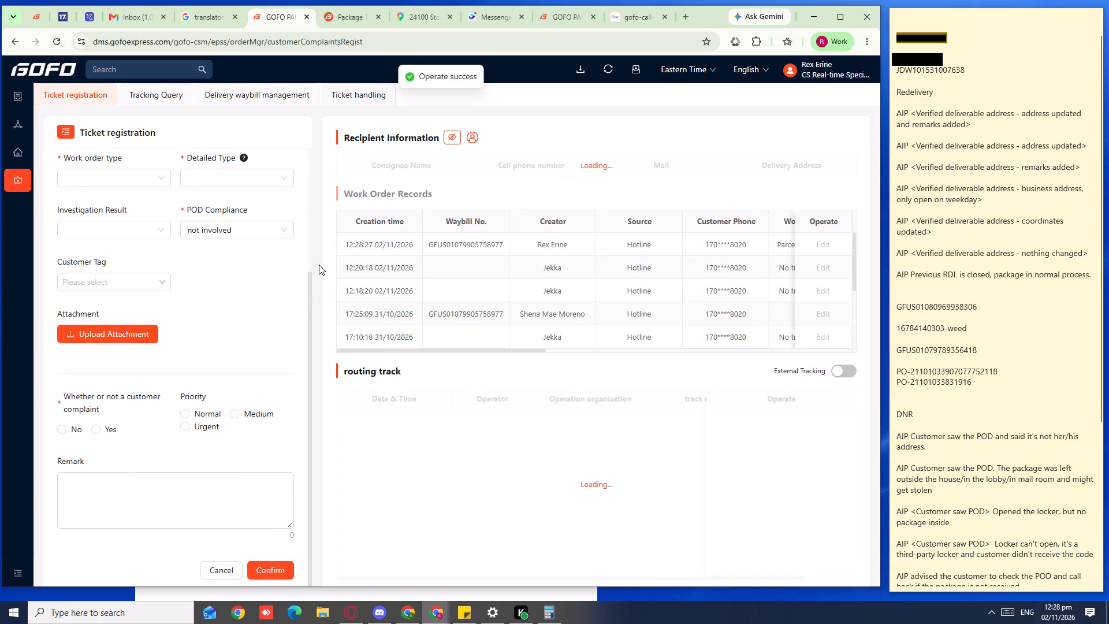
Rerun the Ticket handling search for the same waybill to check its processed tickets.
click(353, 100)
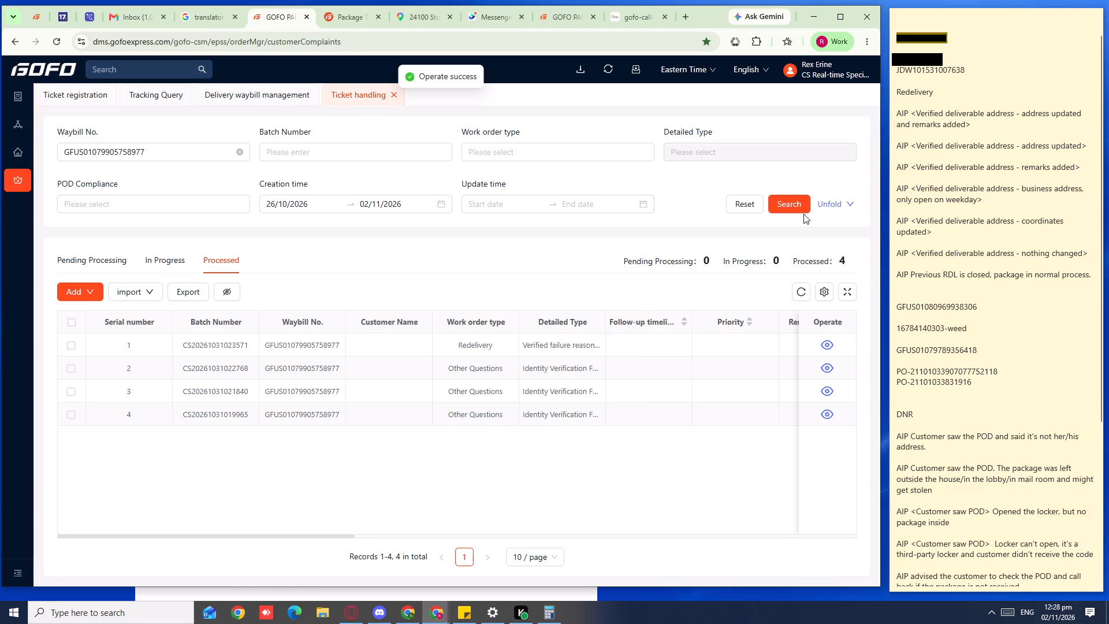
click(794, 195)
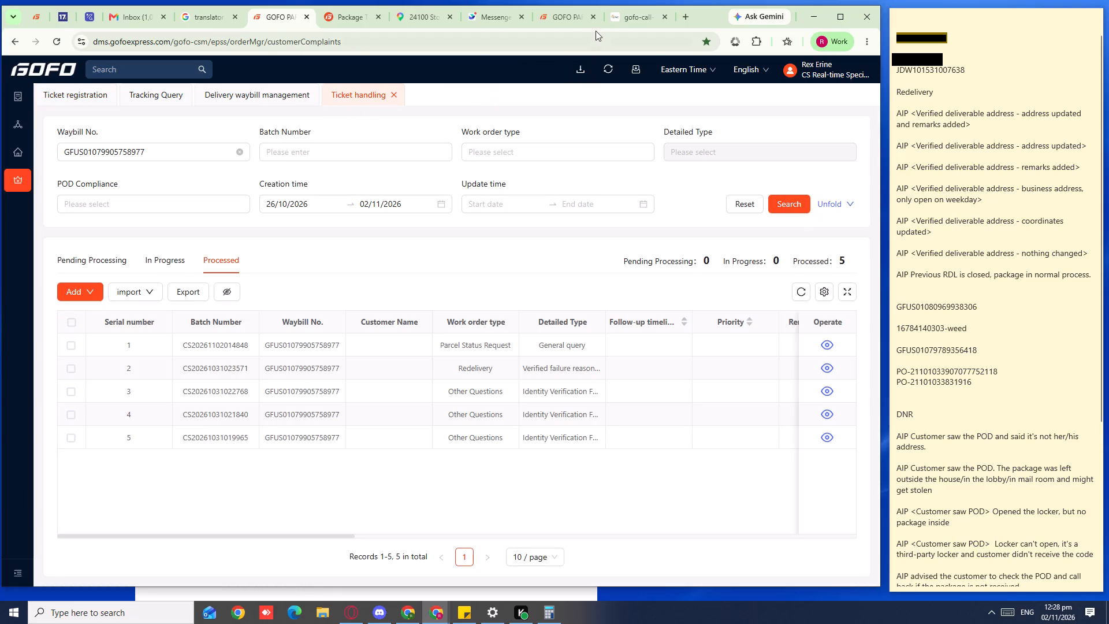
Switch to the call center's Queue Panel to check the waiting and active calls.
click(565, 22)
click(617, 17)
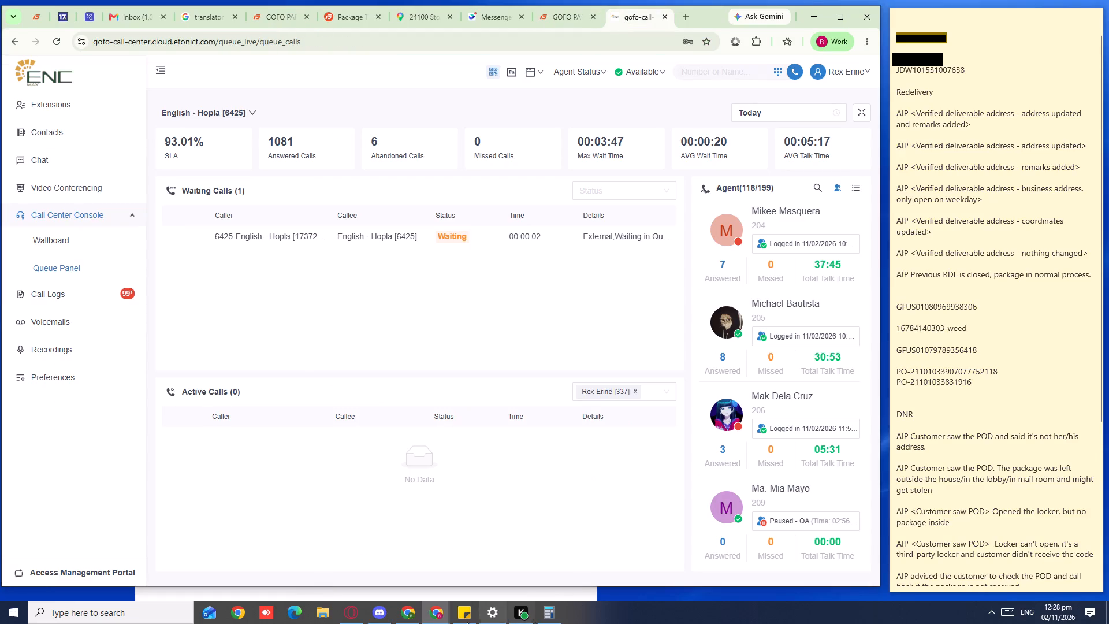
Switch to the other Chrome window, showing the plan upgrade page and 0xFlow.
click(399, 615)
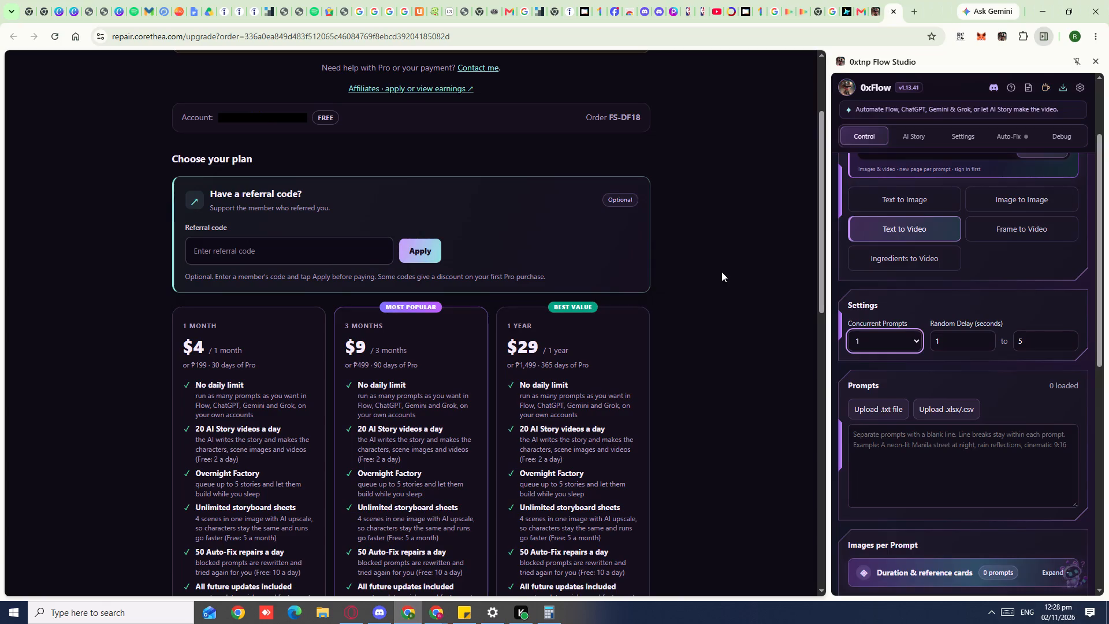
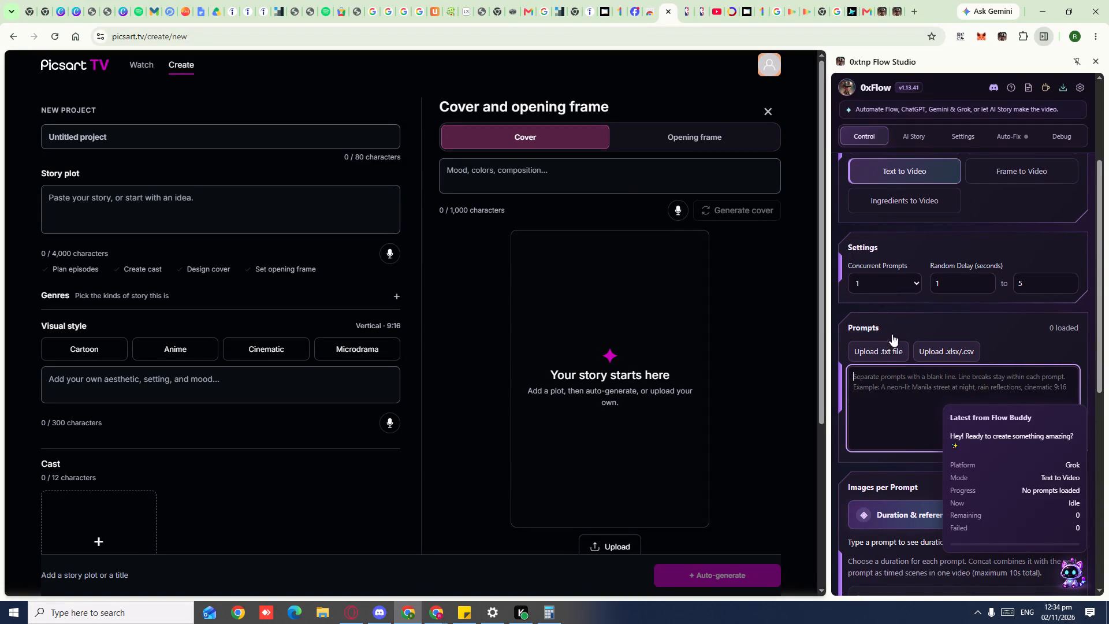
Return to the call center window and replace the previous call's details in the sticky note with the new caller's phone number.
click(1044, 14)
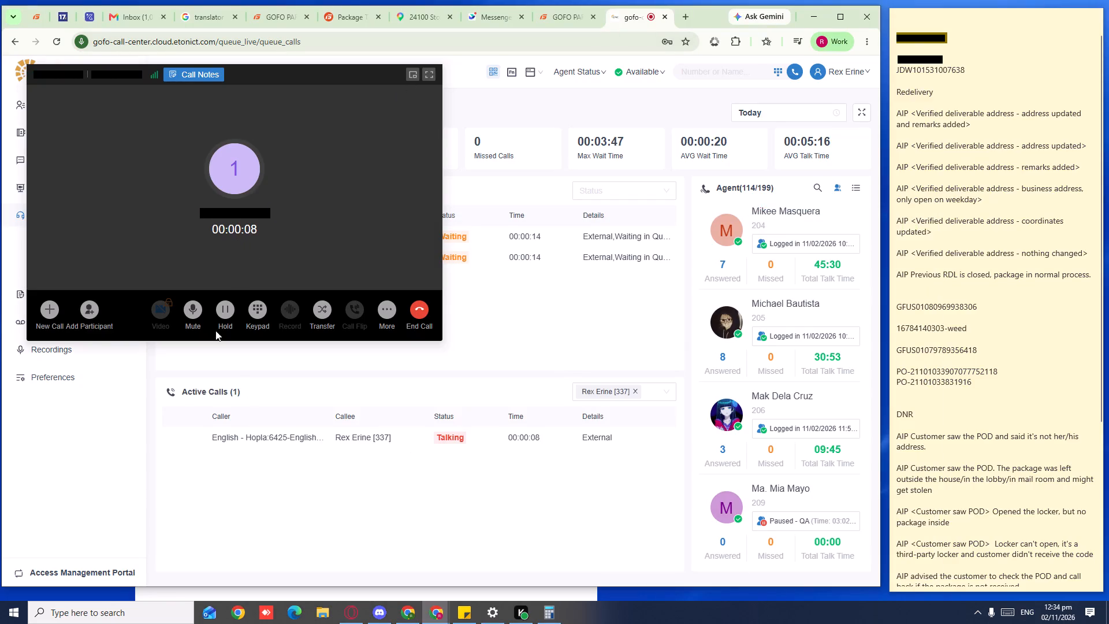
click(271, 221)
click(272, 216)
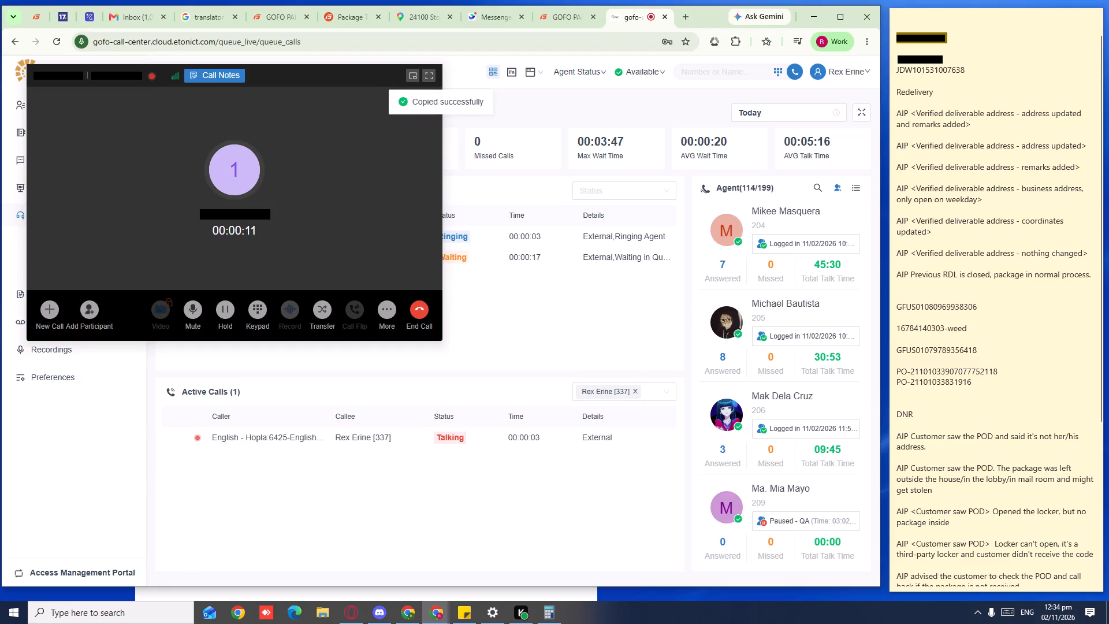
click(991, 70)
drag(985, 73, 872, 26)
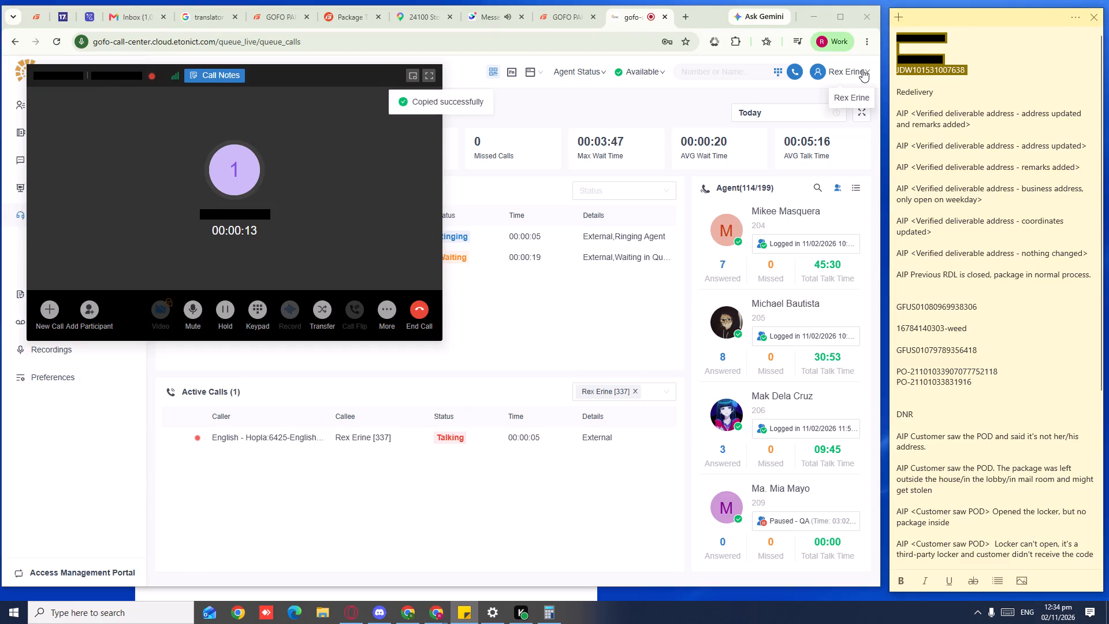
key(Delete)
key(ctrl+v)
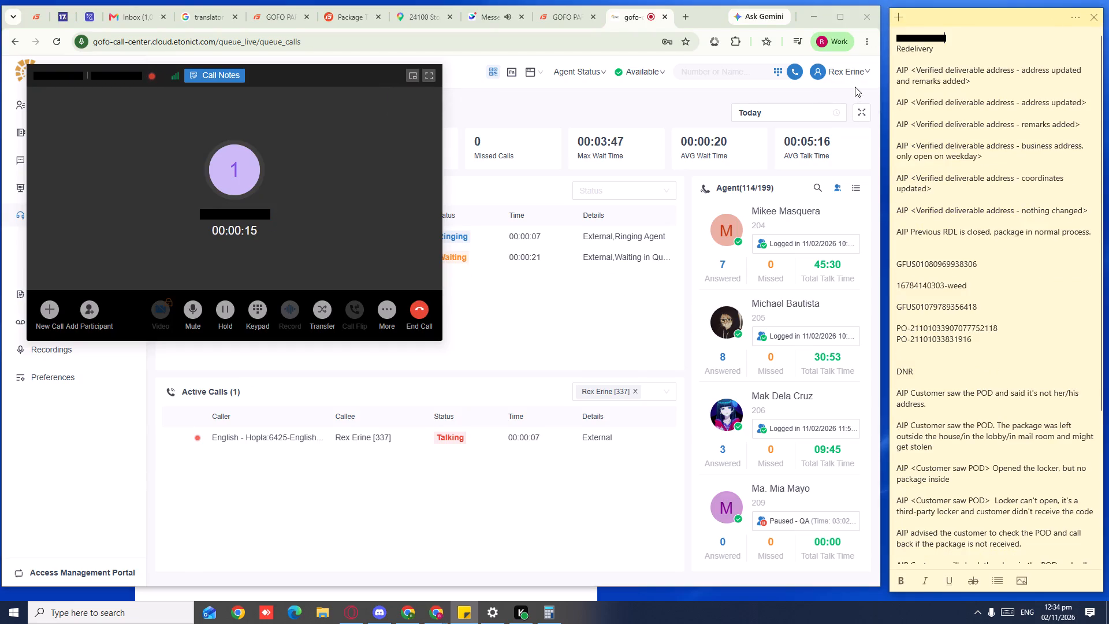
key(Return)
key(Return)
Search the GOFO Ticket handling records using the new caller's phone number in place of the previous waybill.
click(288, 385)
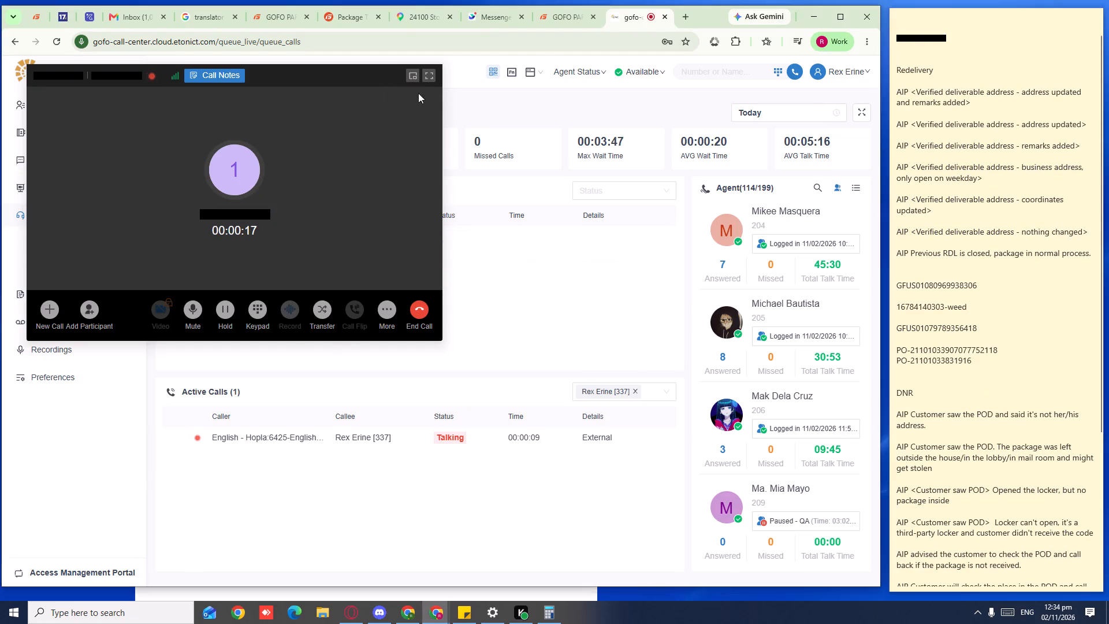
drag(280, 81, 400, 111)
click(283, 13)
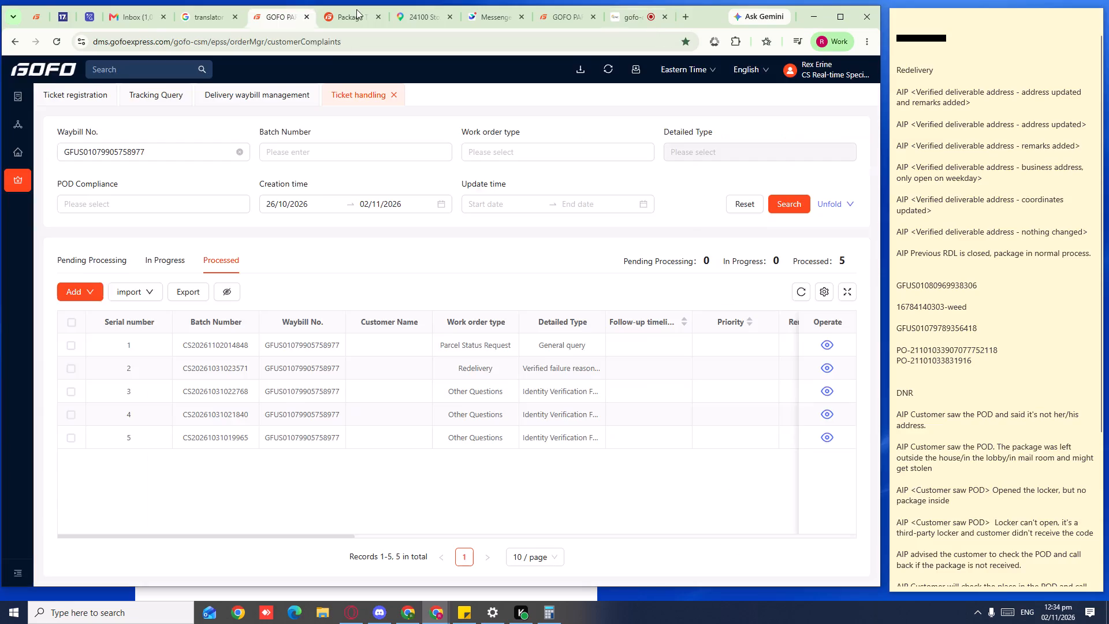
click(344, 16)
click(282, 18)
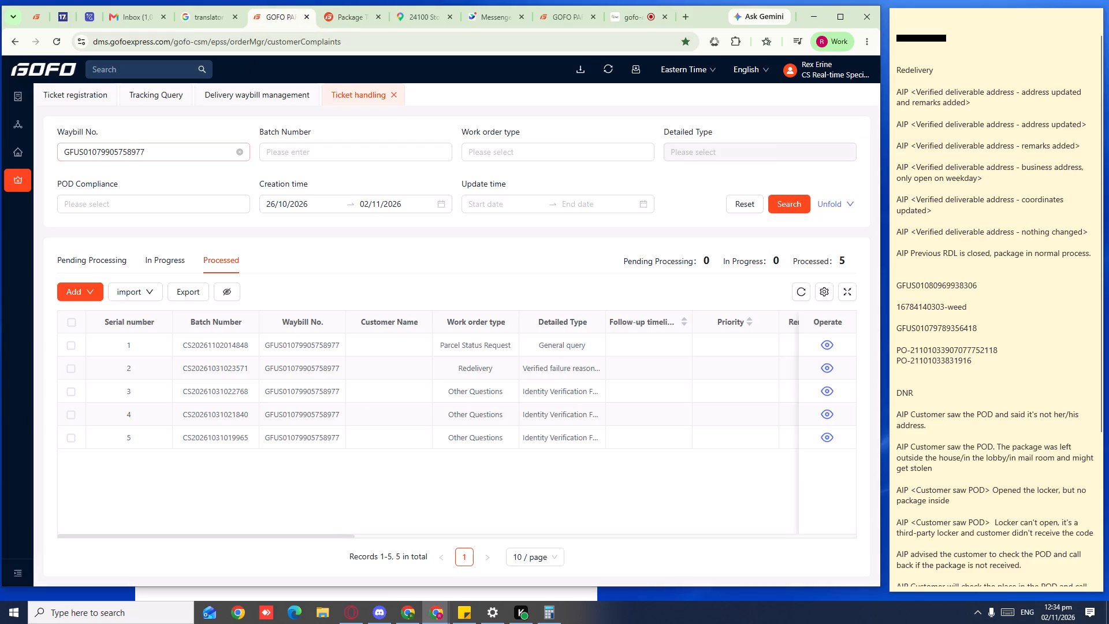
click(239, 151)
key(ctrl+v)
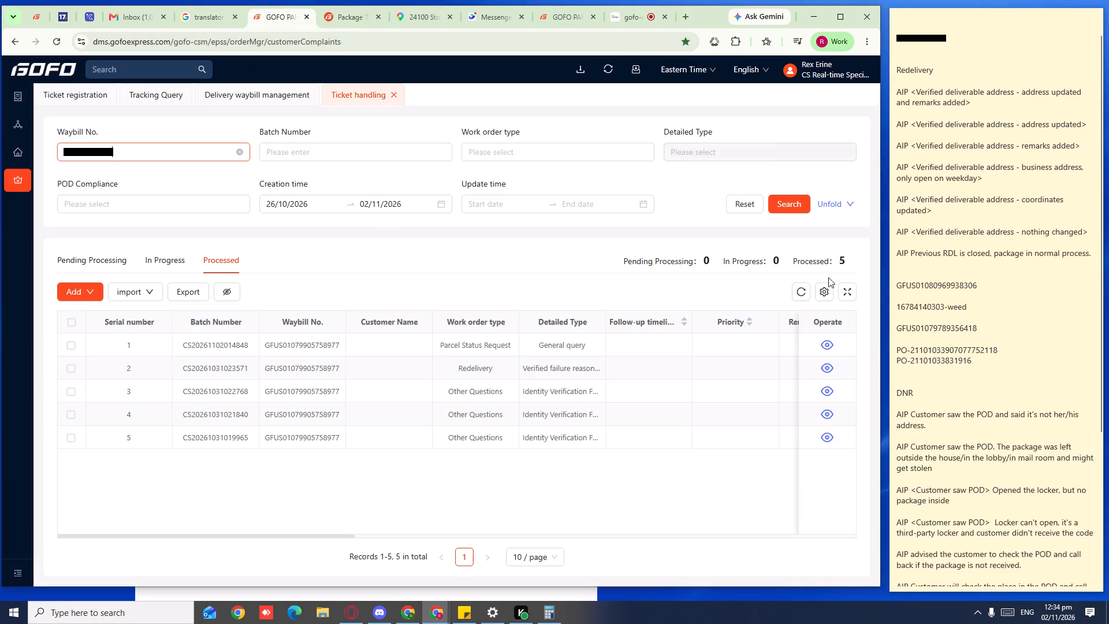
click(794, 206)
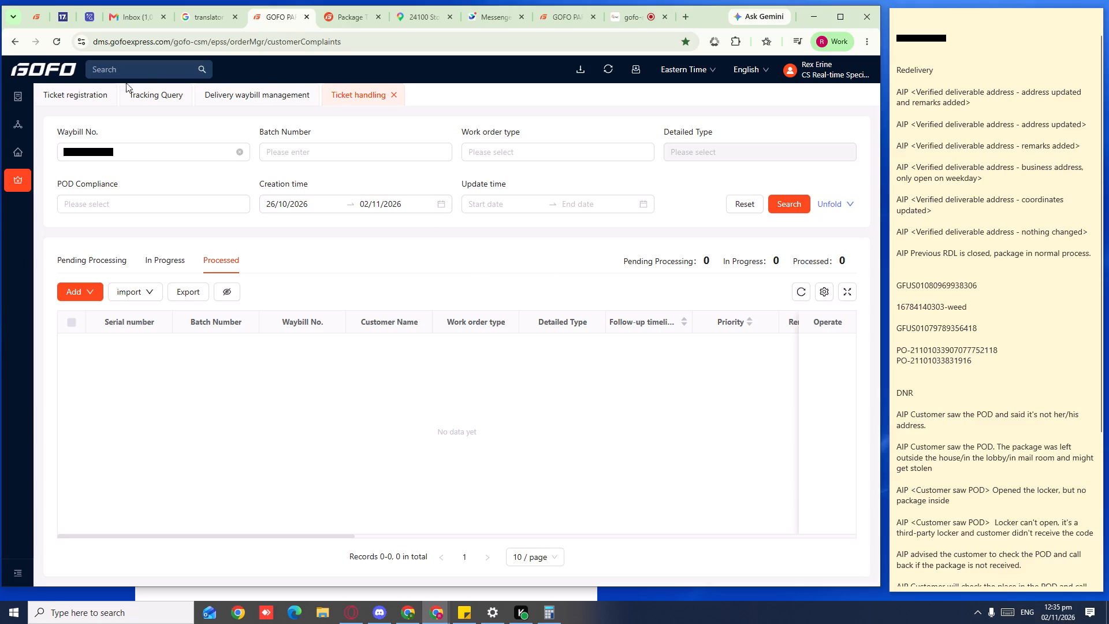
Look up the caller's call-in history by phone number in the Ticket registration's Phone Record Lookup.
click(95, 99)
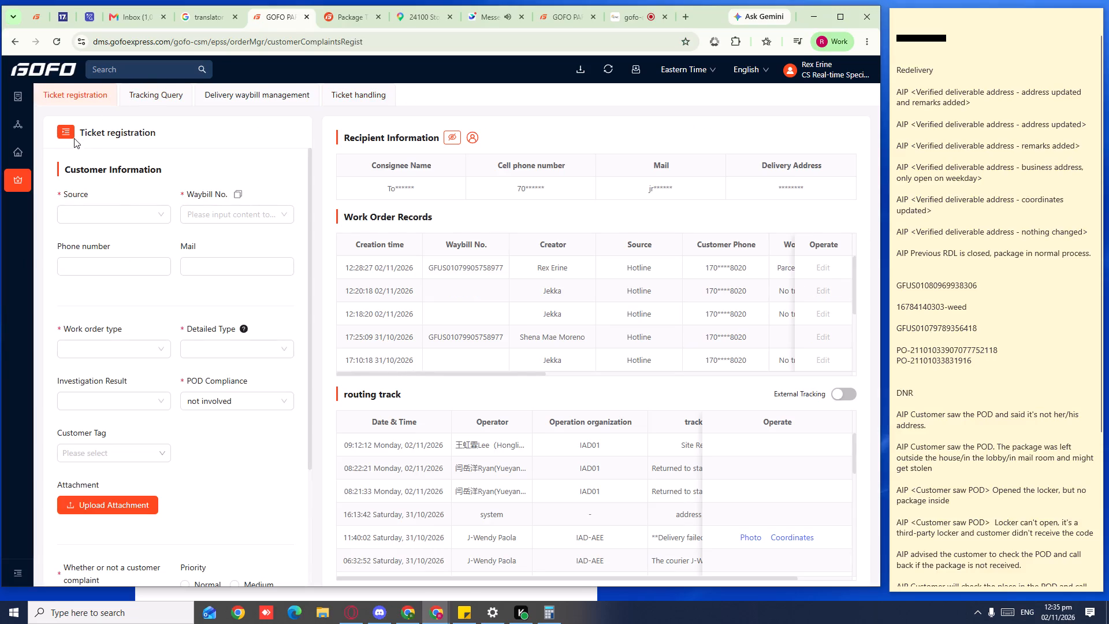
click(70, 137)
click(180, 185)
key(ctrl+v)
click(226, 177)
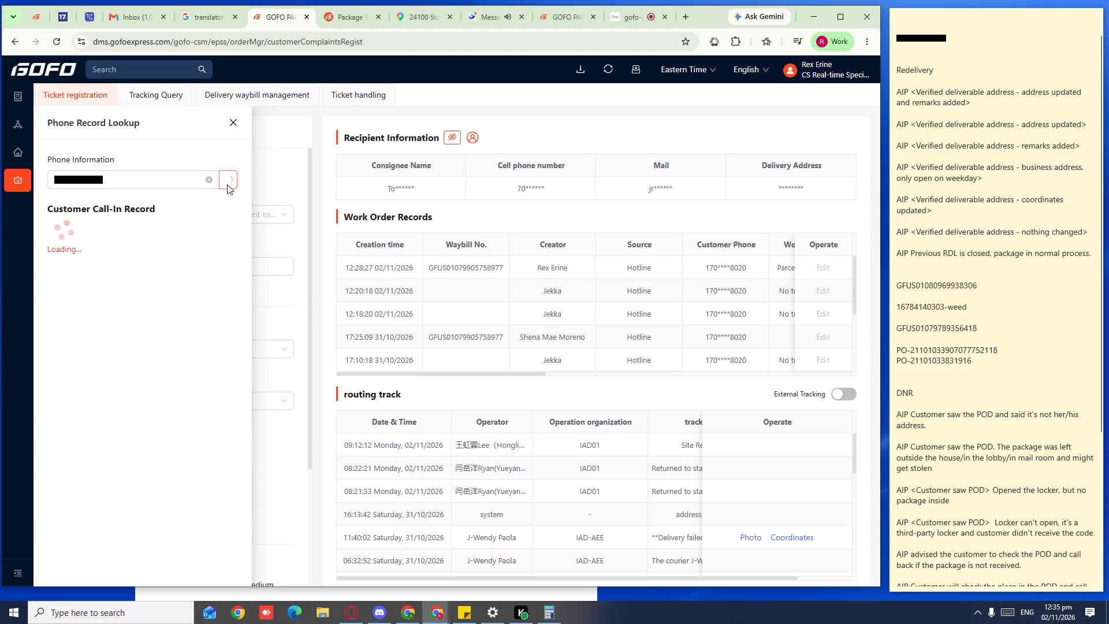
double_click(186, 236)
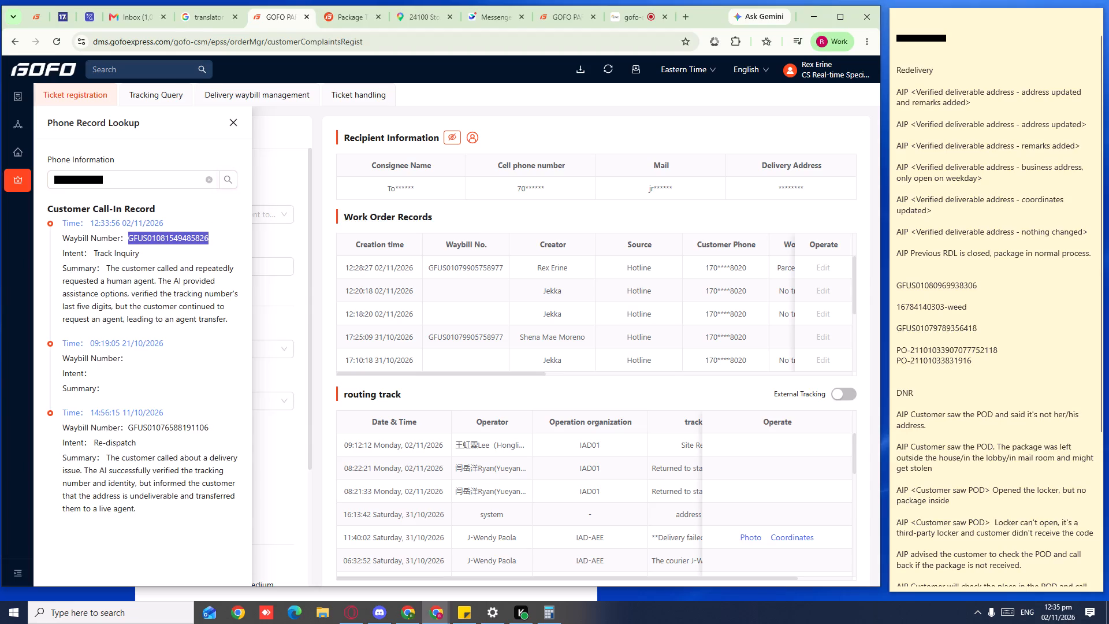
key(ctrl+c)
key(ctrl+c)
key(ctrl+c)
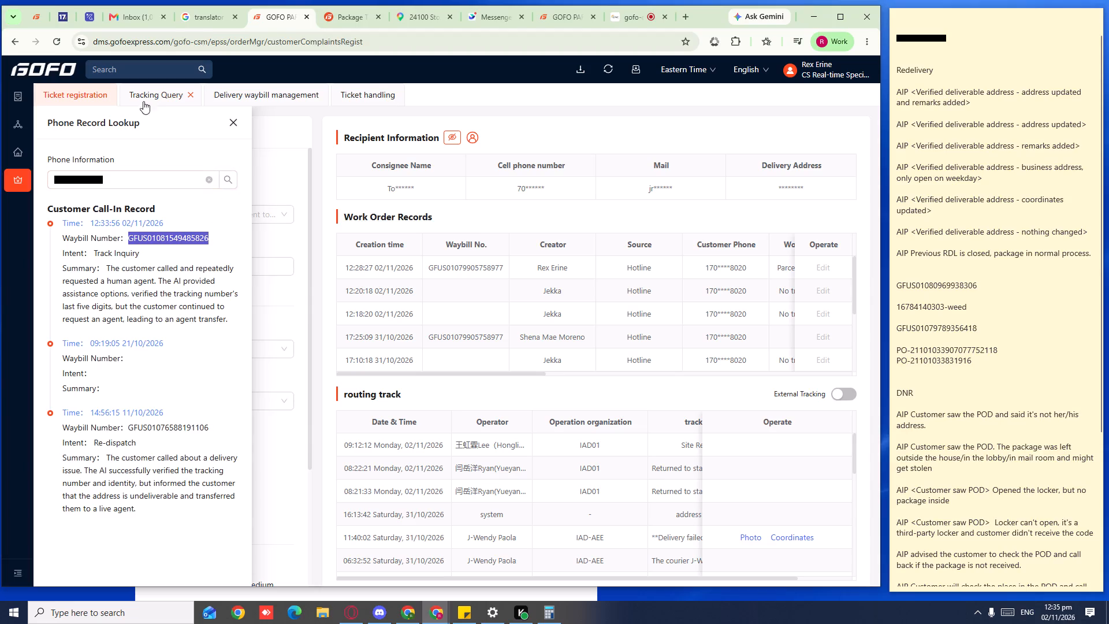
key(ctrl+c)
ctrl+click(144, 88)
double_click(158, 129)
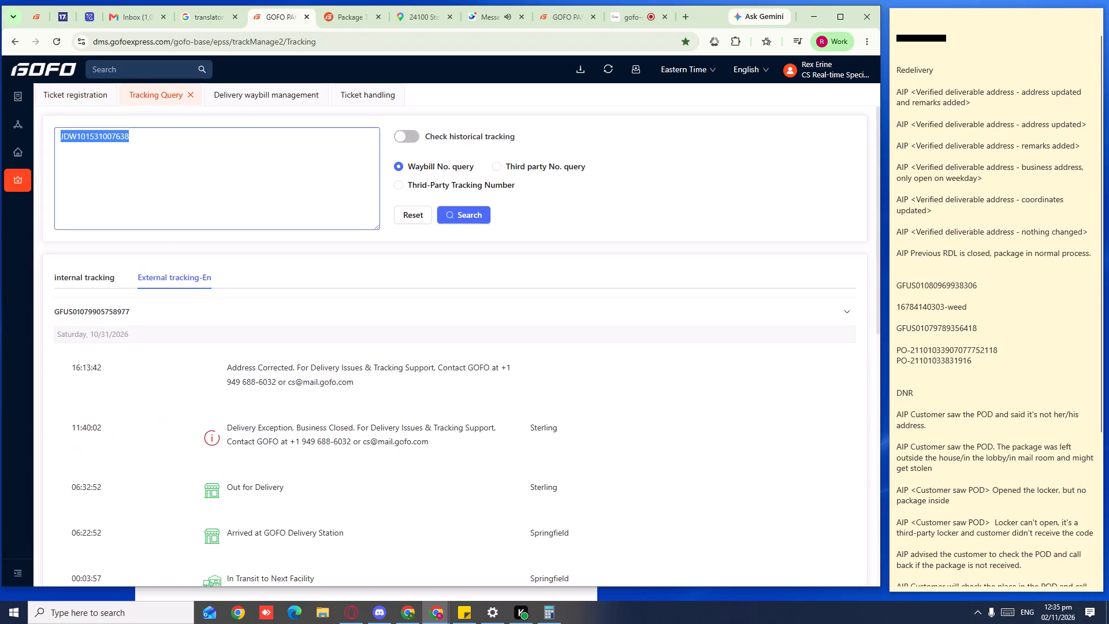
key(Delete)
key(ctrl+v)
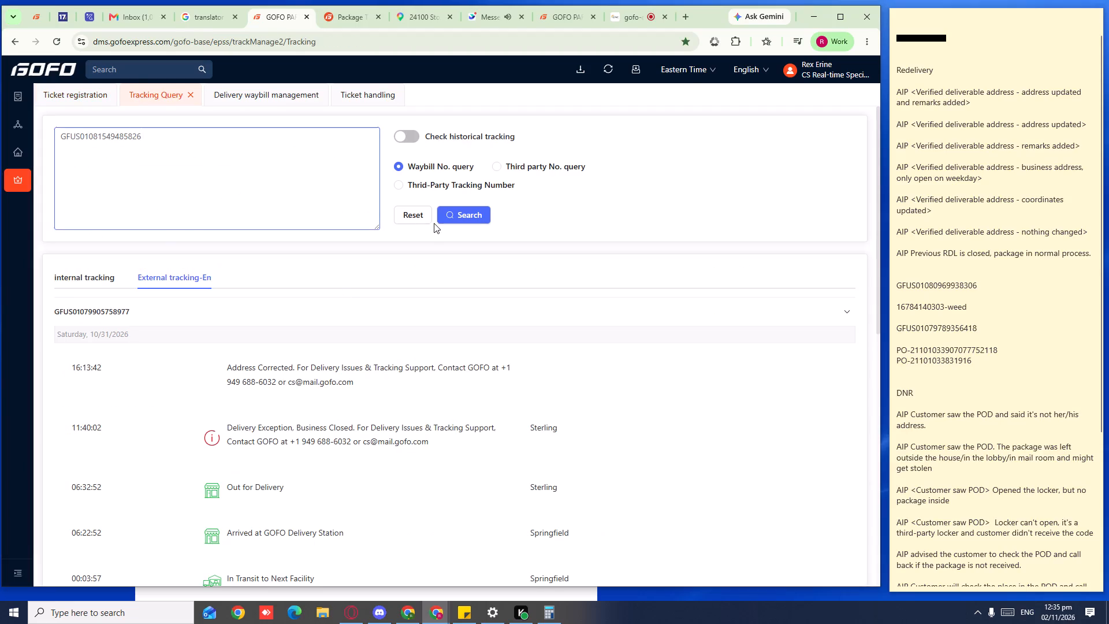
click(463, 207)
click(137, 308)
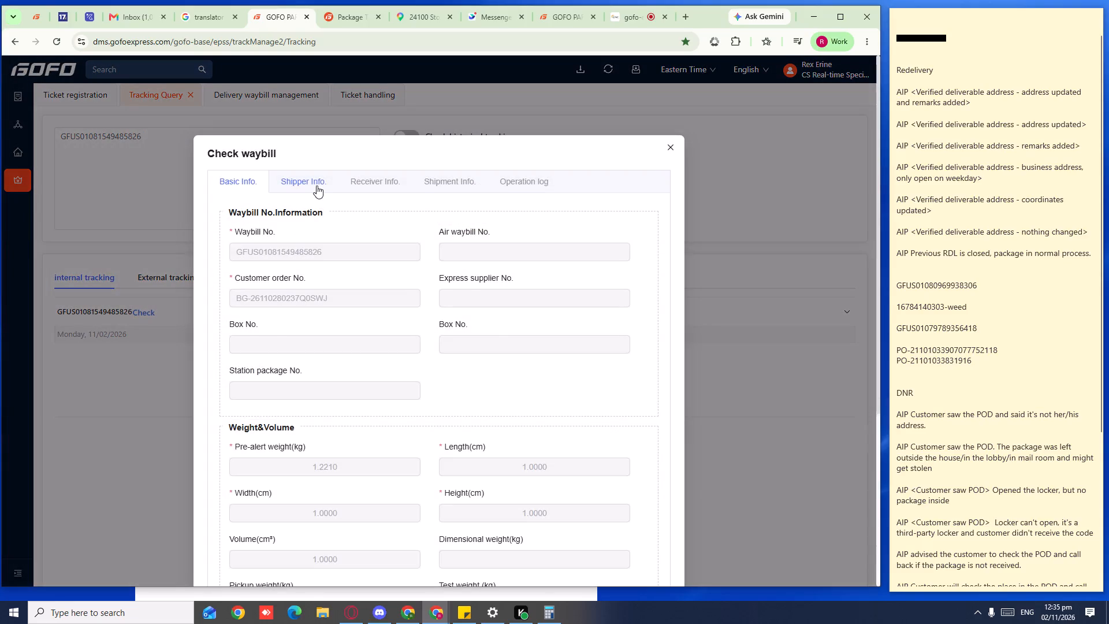
click(317, 185)
click(387, 173)
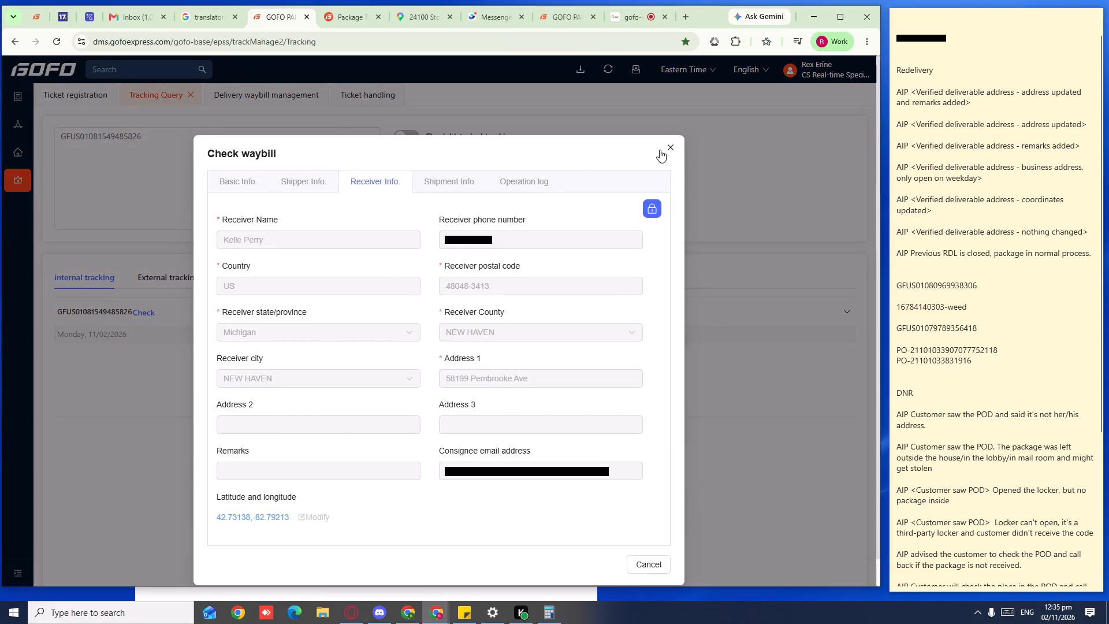
click(660, 150)
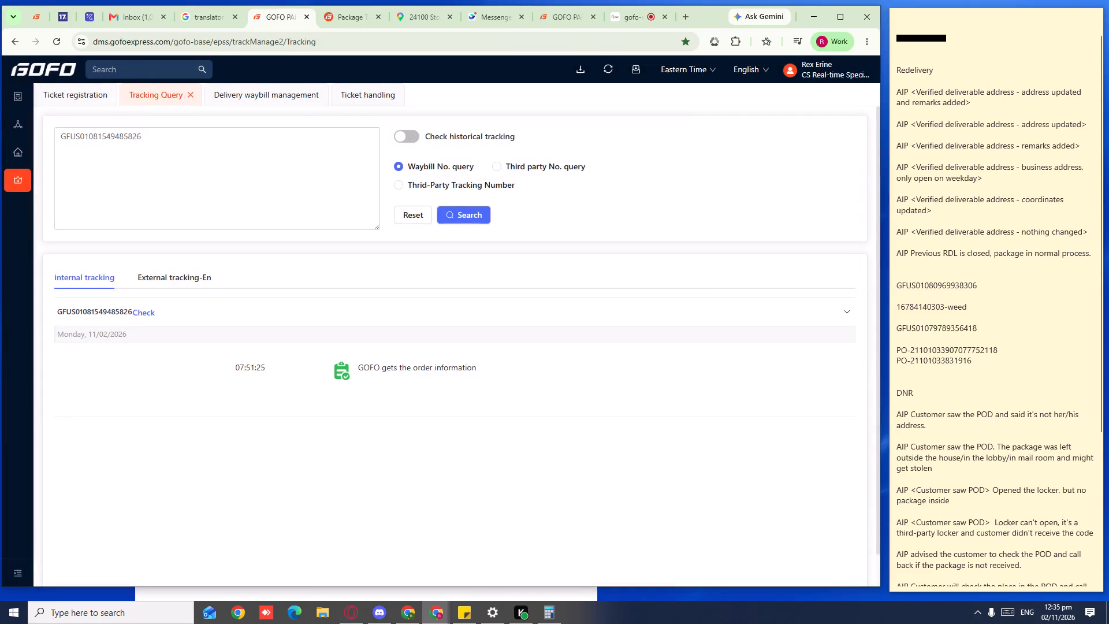
click(187, 142)
key(Return)
key(Return)
key(Return)
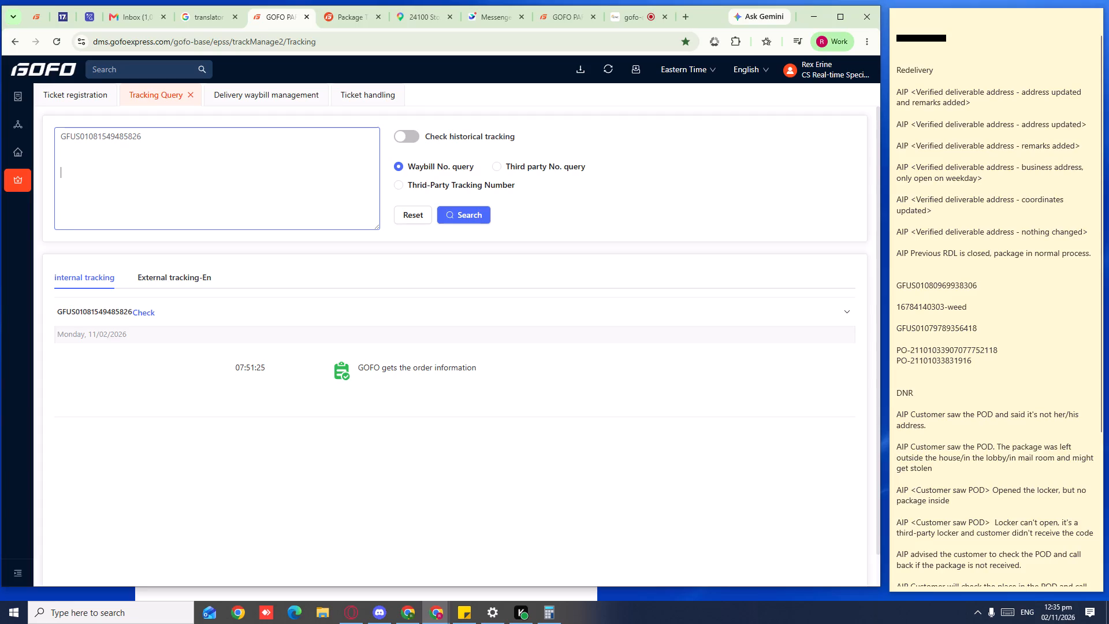
key(shift+g)
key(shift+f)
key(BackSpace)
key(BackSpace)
click(144, 311)
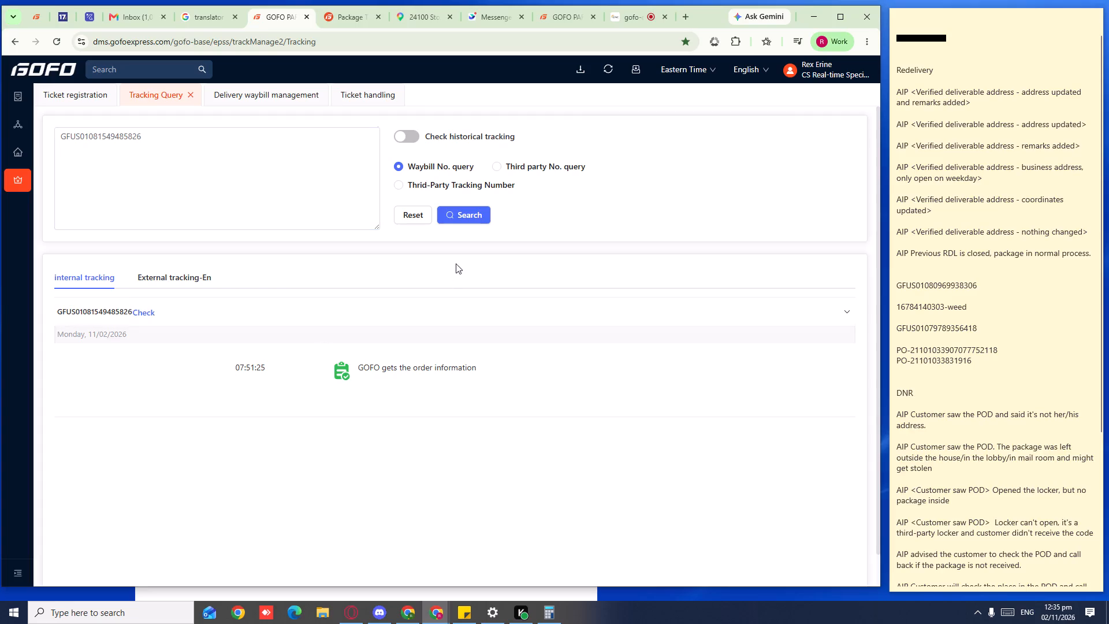
click(385, 183)
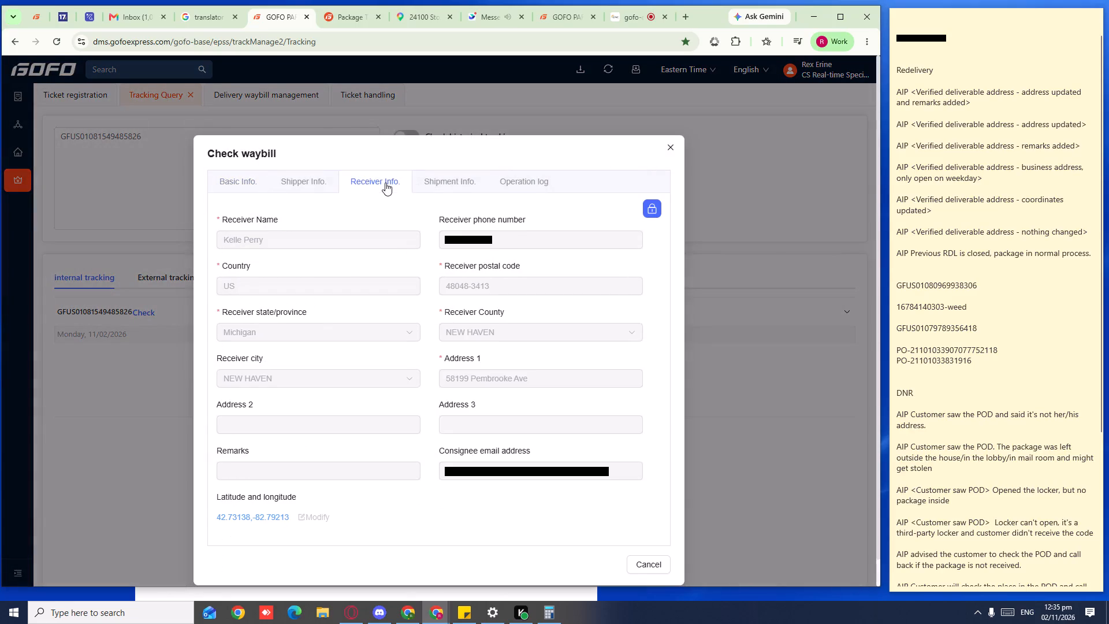
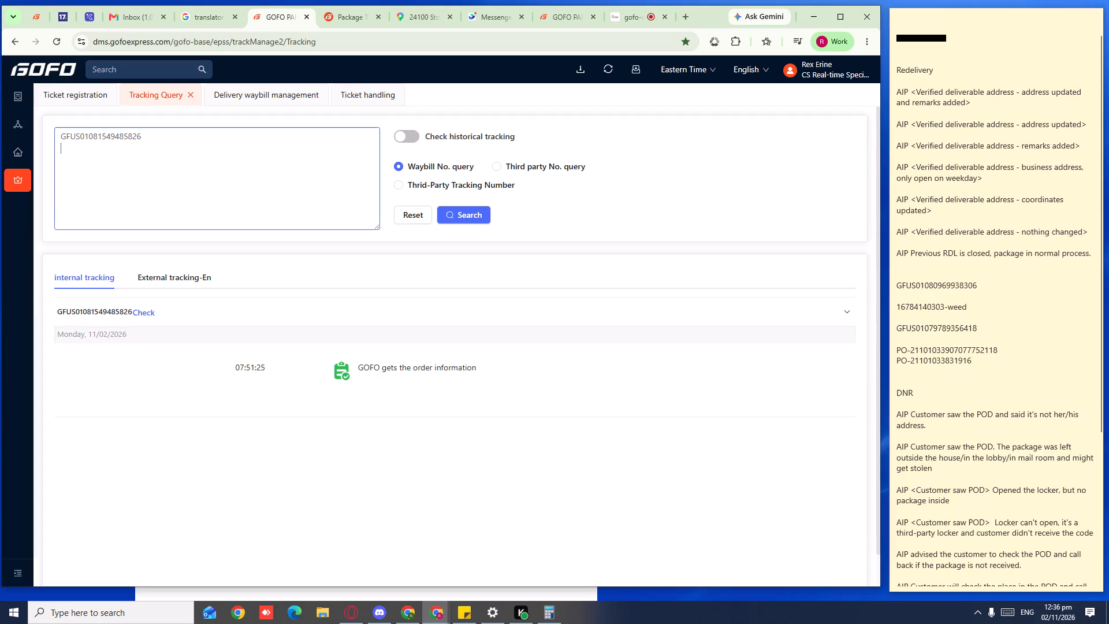
click(204, 138)
triple_click(200, 138)
key(ctrl+c)
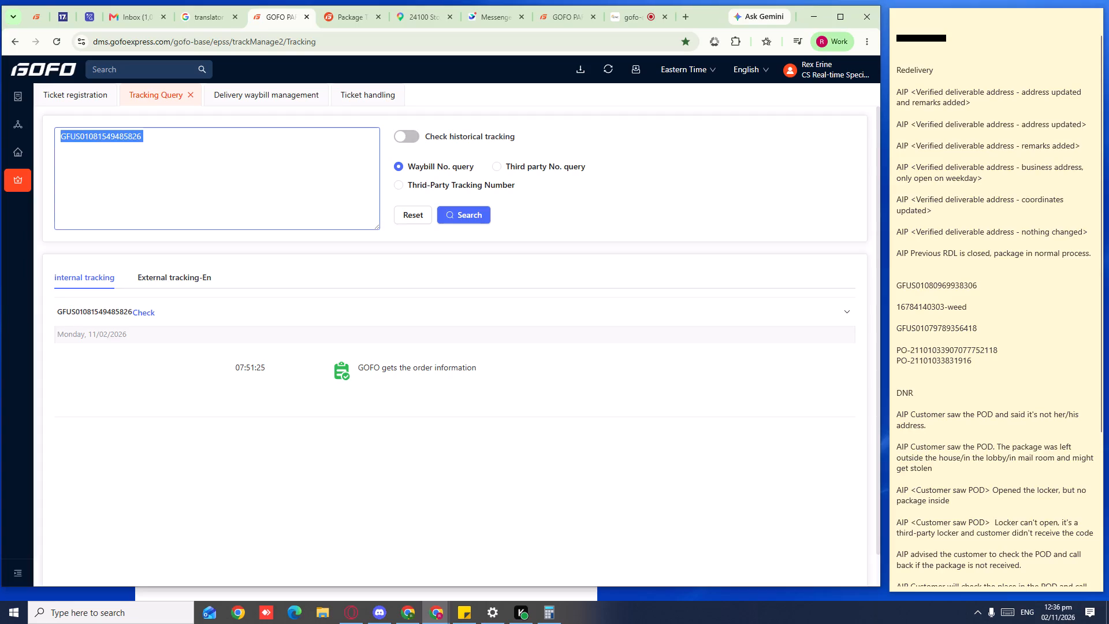
key(ctrl+c)
key(ctrl+c)
key(ctrl+c)
key(ctrl+c)
key(ctrl+c)
key(ctrl+c)
key(ctrl+c)
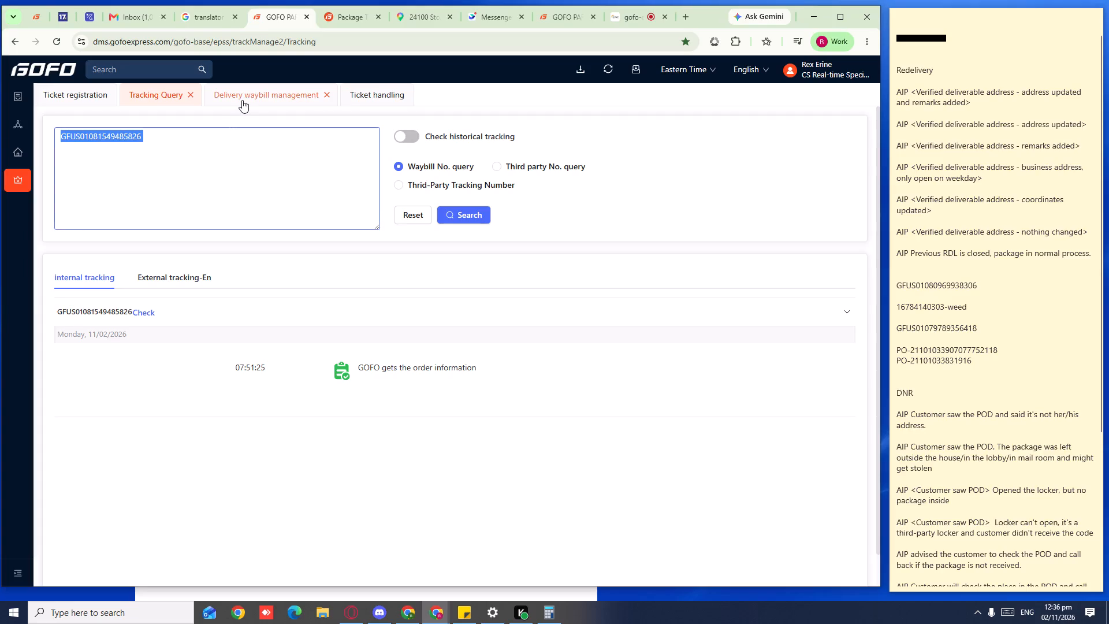
key(ctrl+c)
key(ctrl+c)
key(ctrl+c)
key(ctrl+c)
key(ctrl+c)
key(ctrl+c)
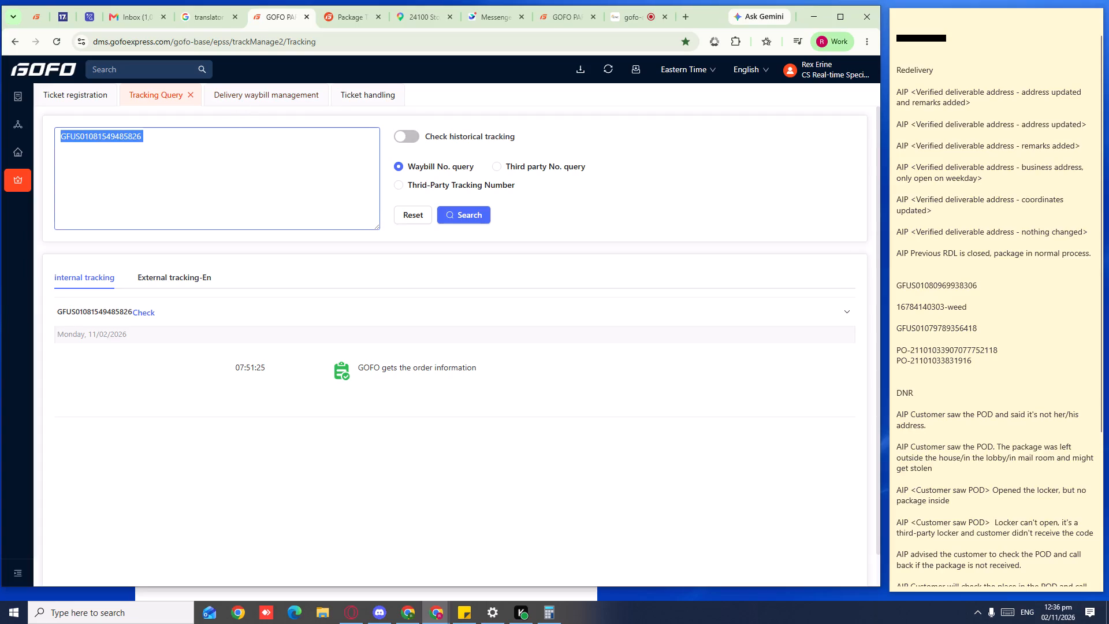
key(ctrl+c)
key(ctrl+c)
key(ctrl+c)
key(ctrl+c)
click(224, 88)
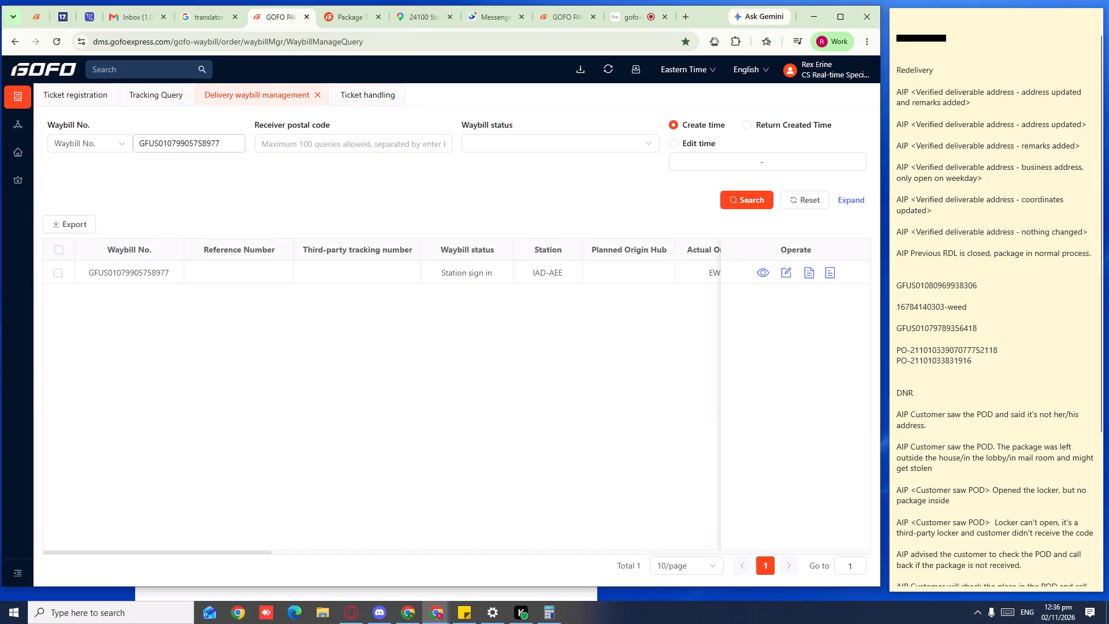
click(239, 142)
key(ctrl+v)
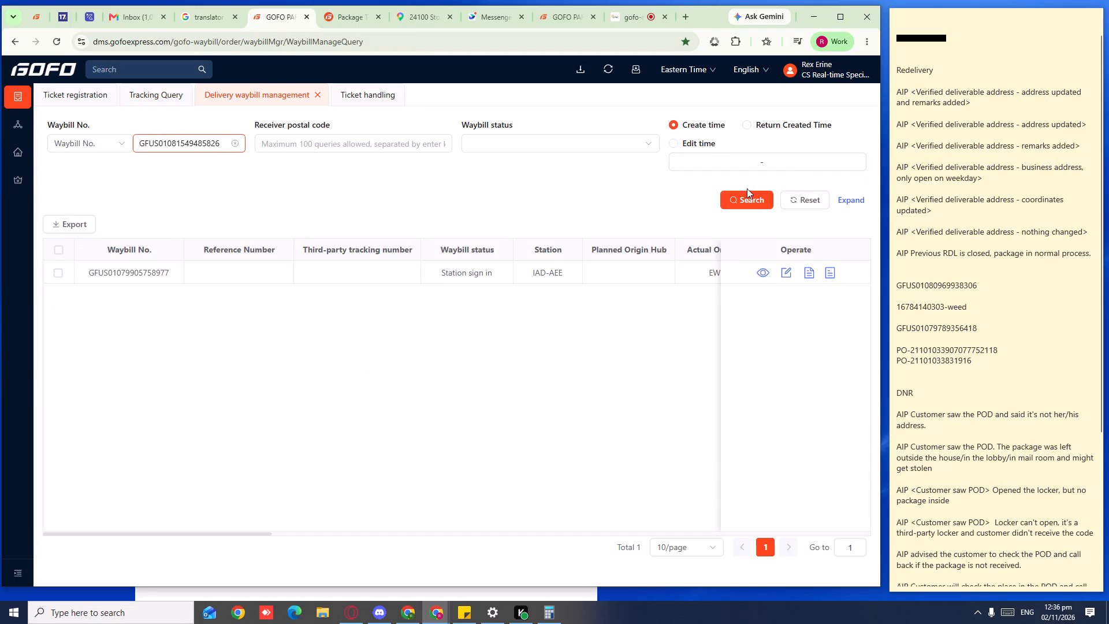
click(745, 191)
click(786, 274)
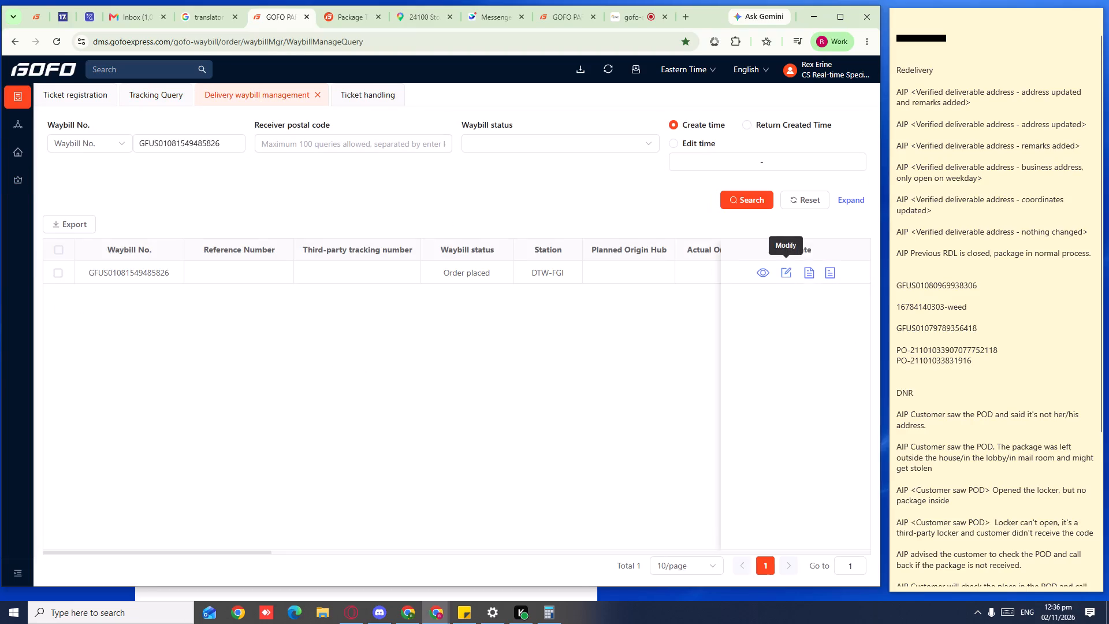
click(381, 100)
click(369, 133)
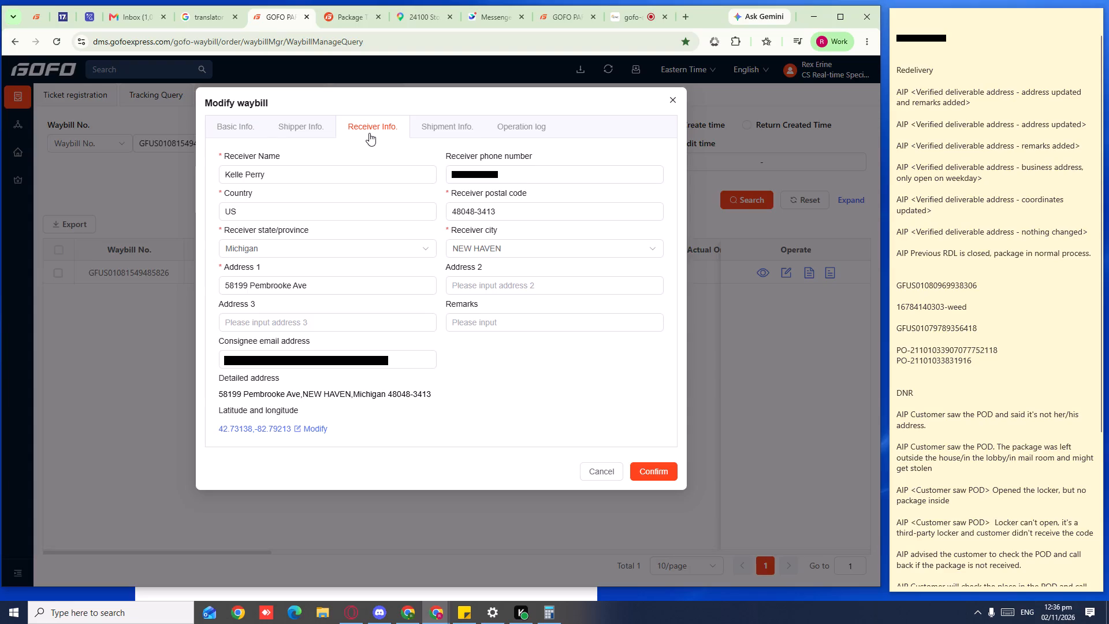
click(524, 323)
text(enter the grassy)
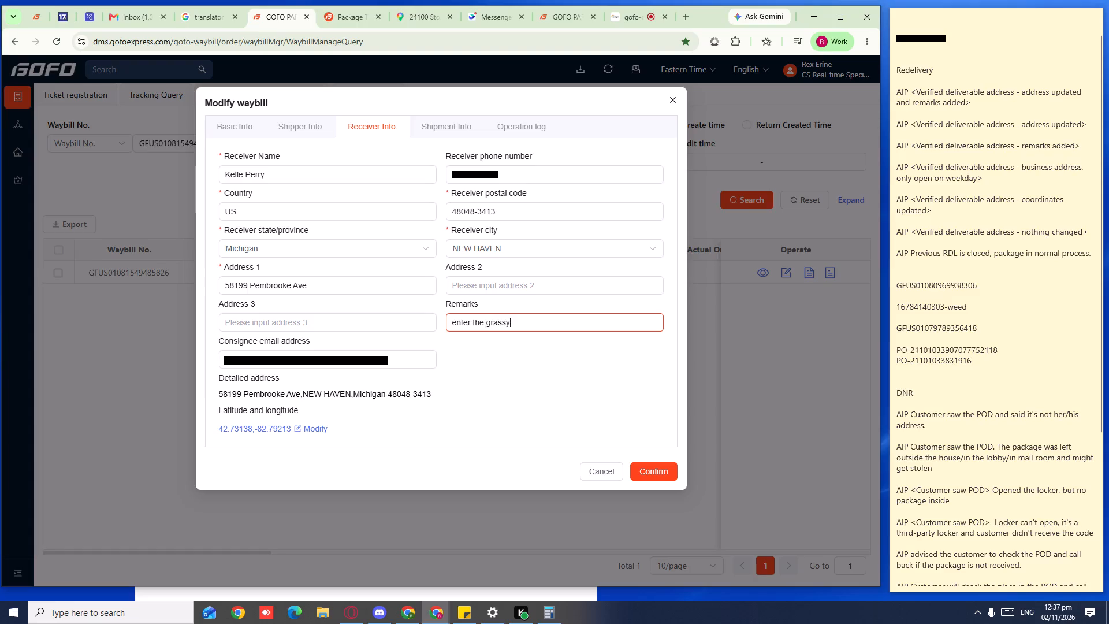
key(space)
text(sta)
text(==)
key(BackSpace)
key(BackSpace)
key(BackSpace)
key(BackSpace)
key(BackSpace)
key(BackSpace)
key(BackSpace)
key(BackSpace)
key(BackSpace)
text(tio)
key(t)
key(space)
text(entrea)
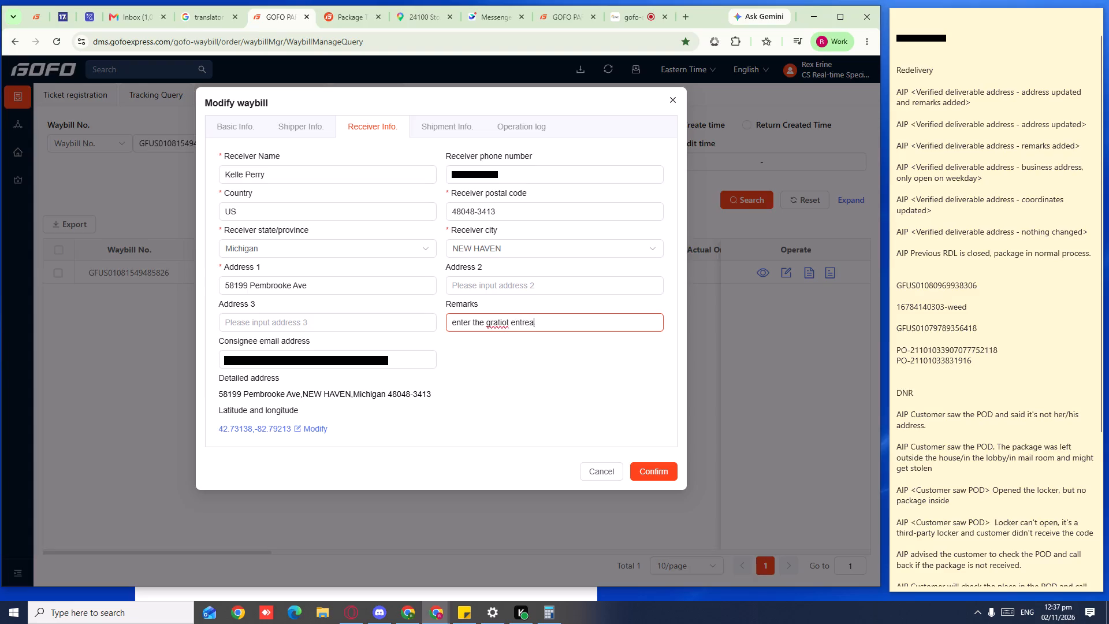
key(BackSpace)
key(BackSpace)
text(ance)
key(space)
key(period)
key(BackSpace)
key(BackSpace)
key(period)
click(671, 468)
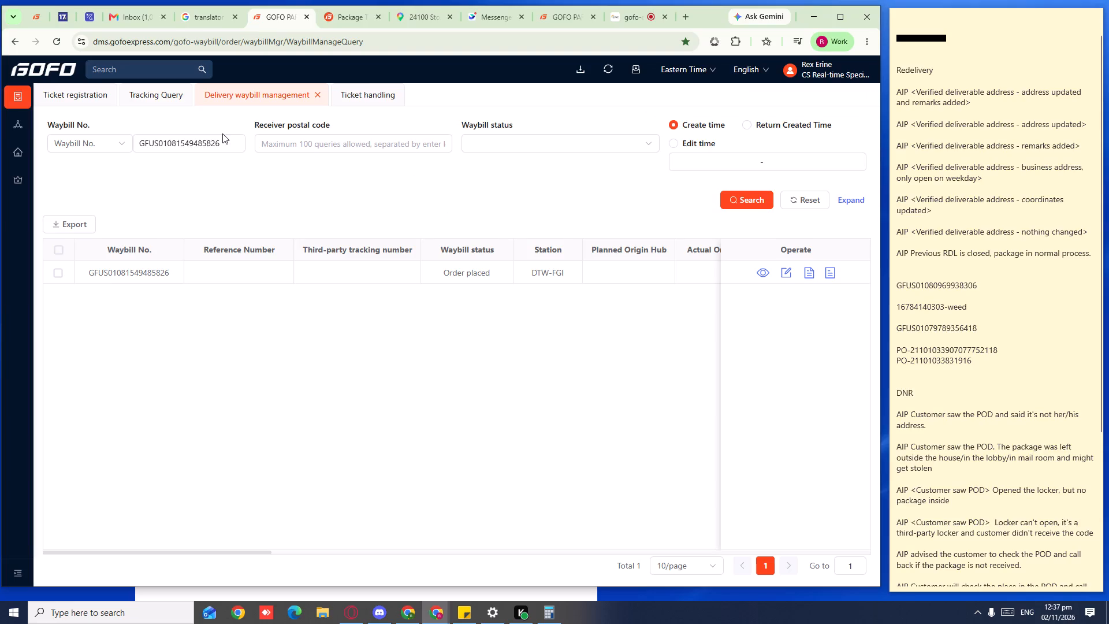
double_click(209, 147)
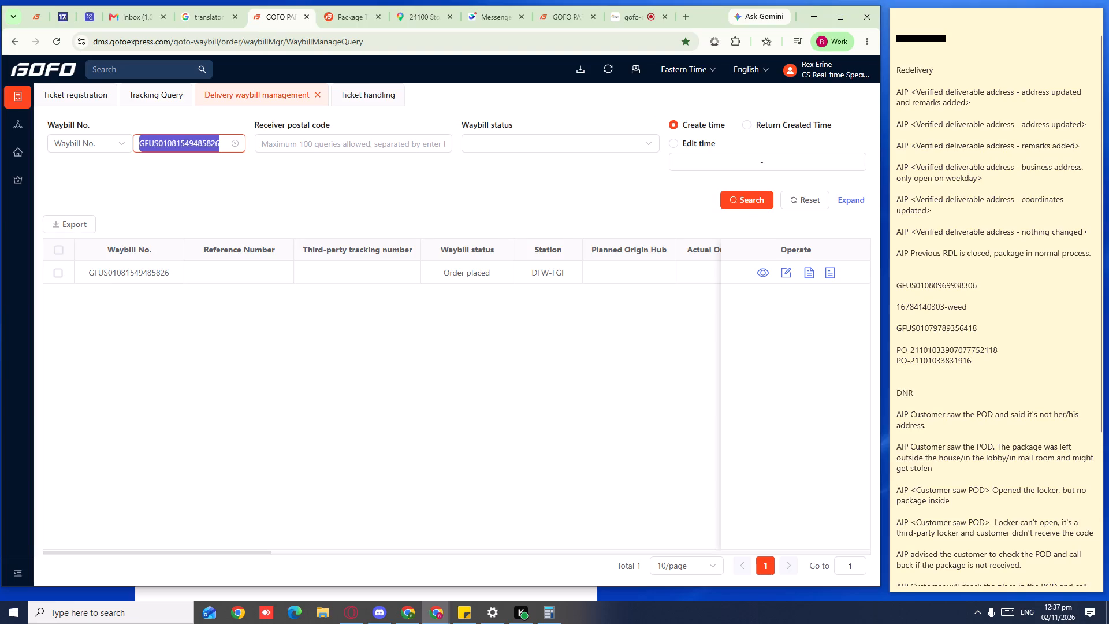
key(ctrl+c)
key(ctrl+c)
key(ctrl+c)
click(371, 101)
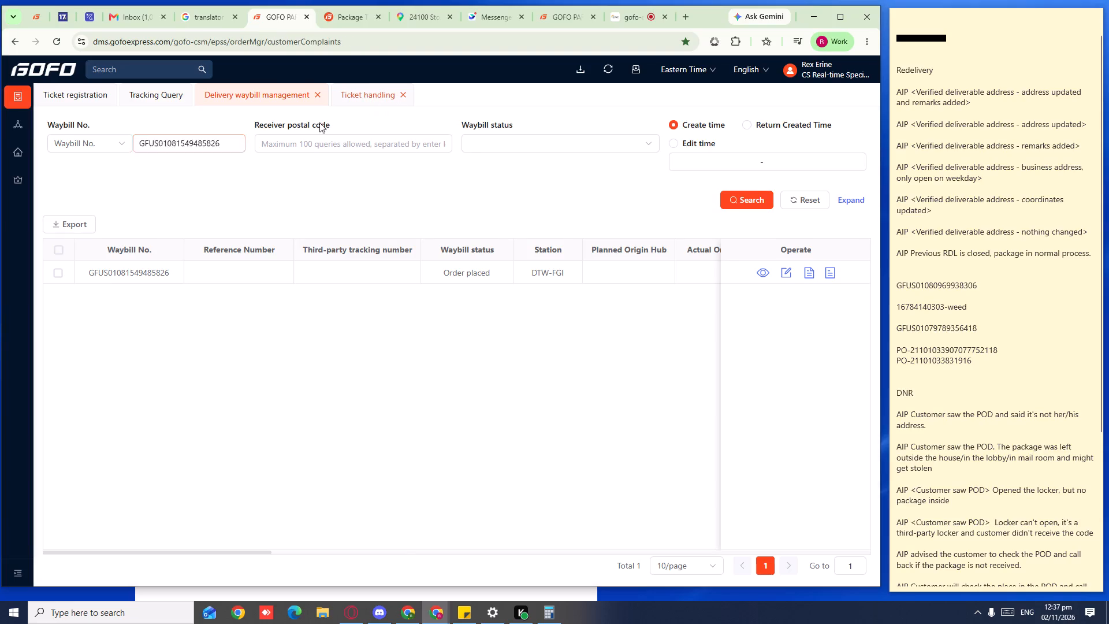
click(233, 154)
click(239, 157)
key(ctrl+v)
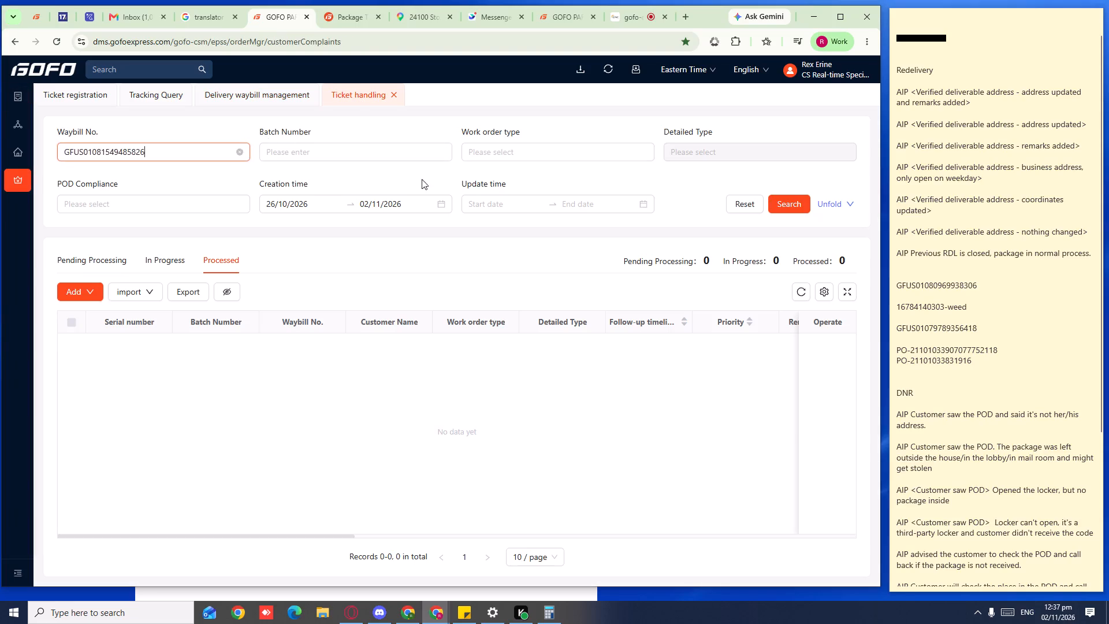
click(809, 206)
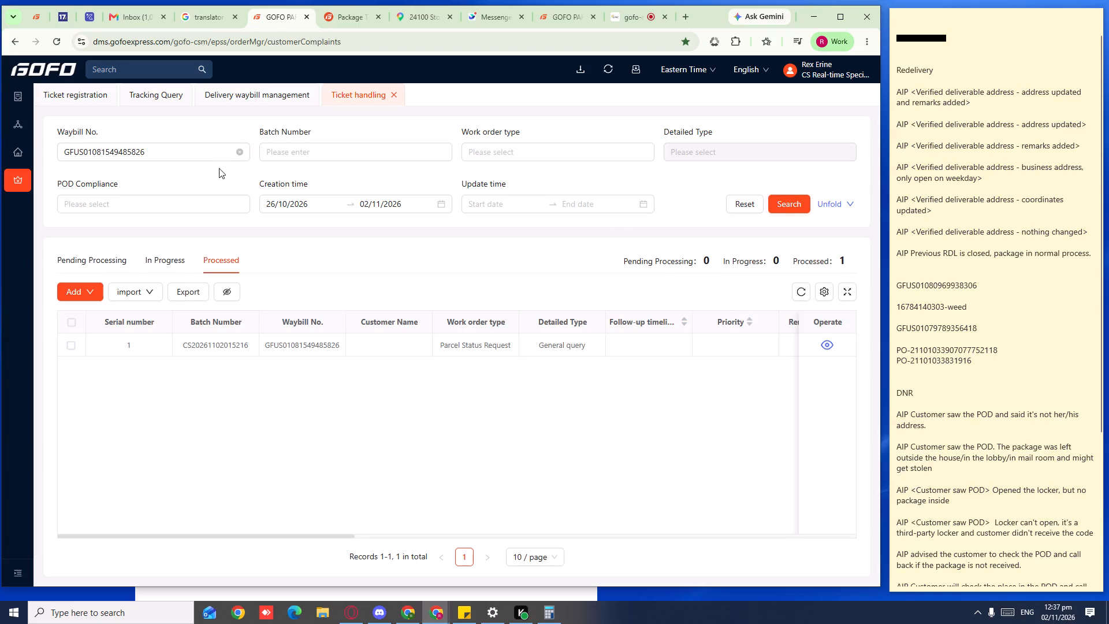
Switch to the call center's Queue Panel and hang up the active customer call.
click(93, 112)
click(92, 99)
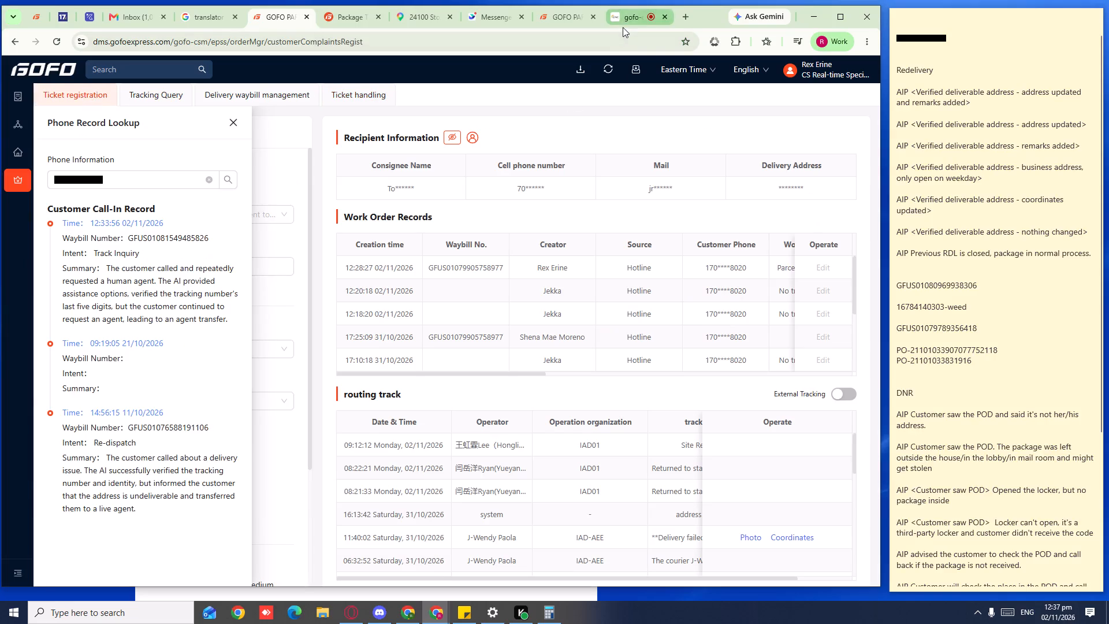
click(627, 21)
right_click(516, 436)
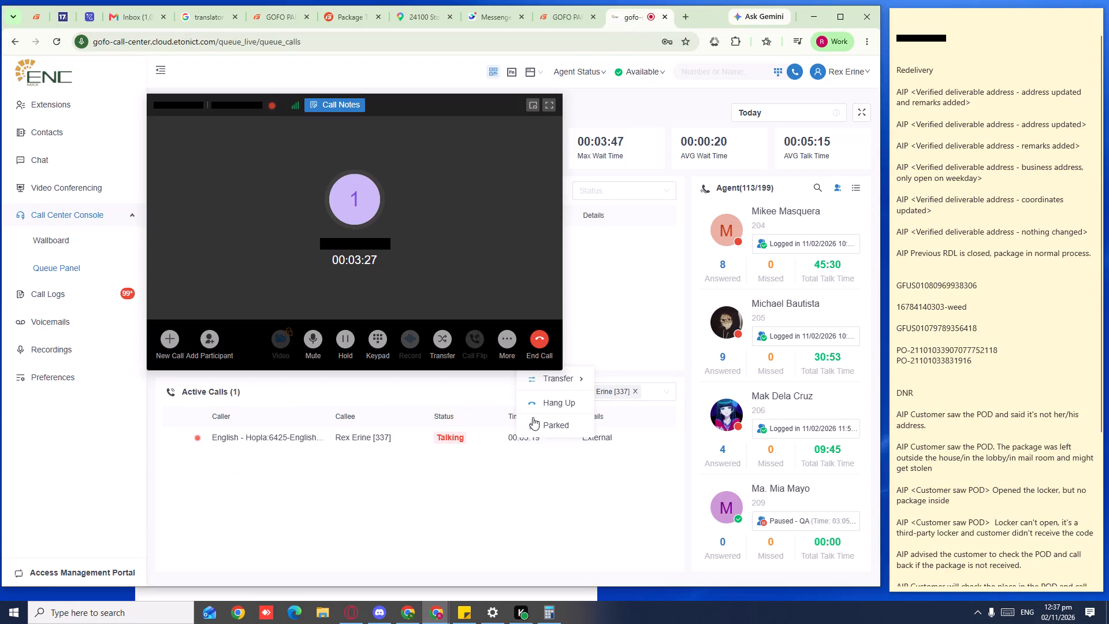
click(537, 407)
drag(425, 100, 131, 113)
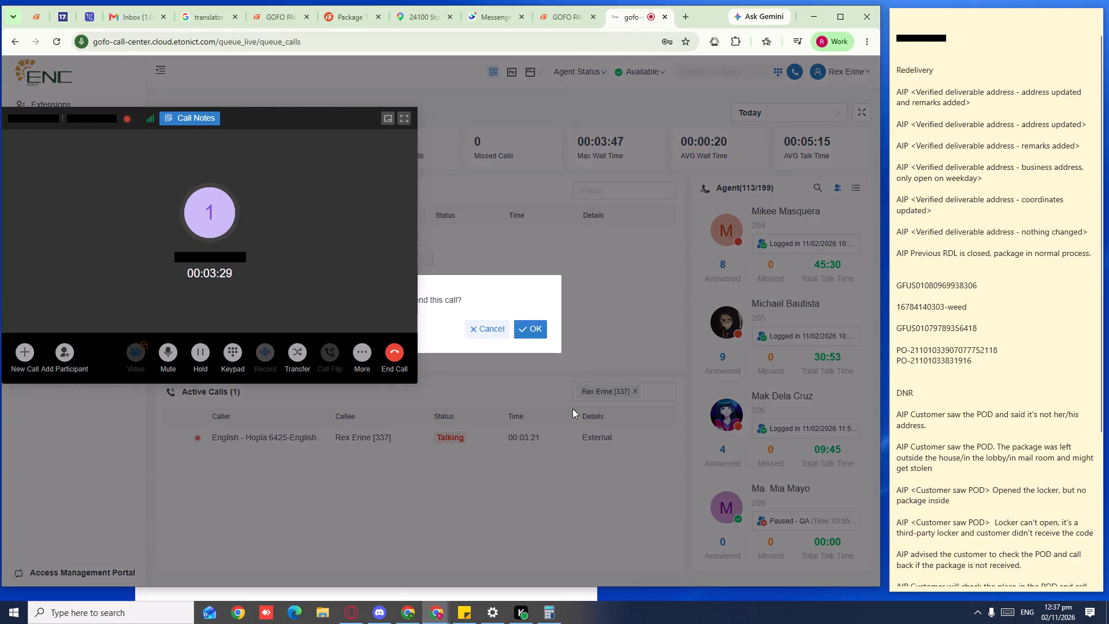
click(533, 326)
click(216, 14)
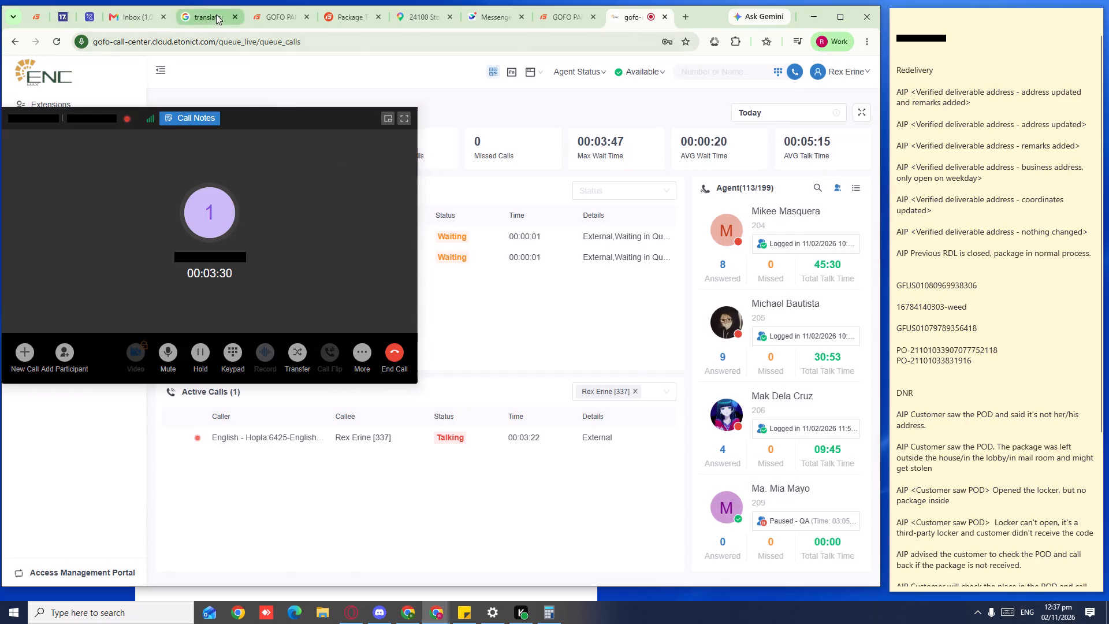
click(277, 20)
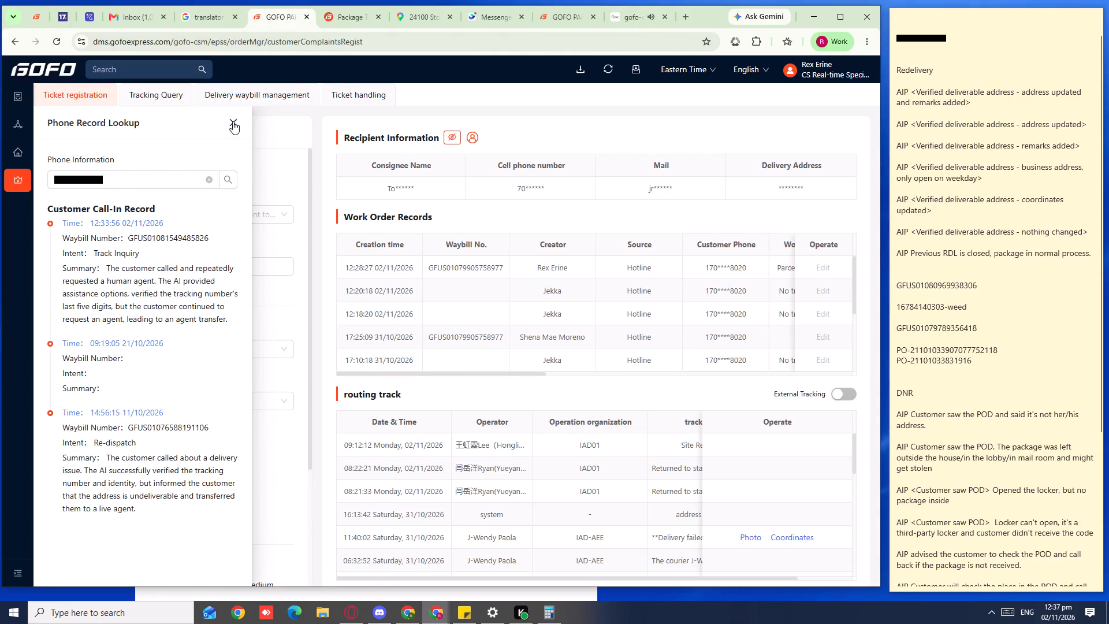
click(236, 122)
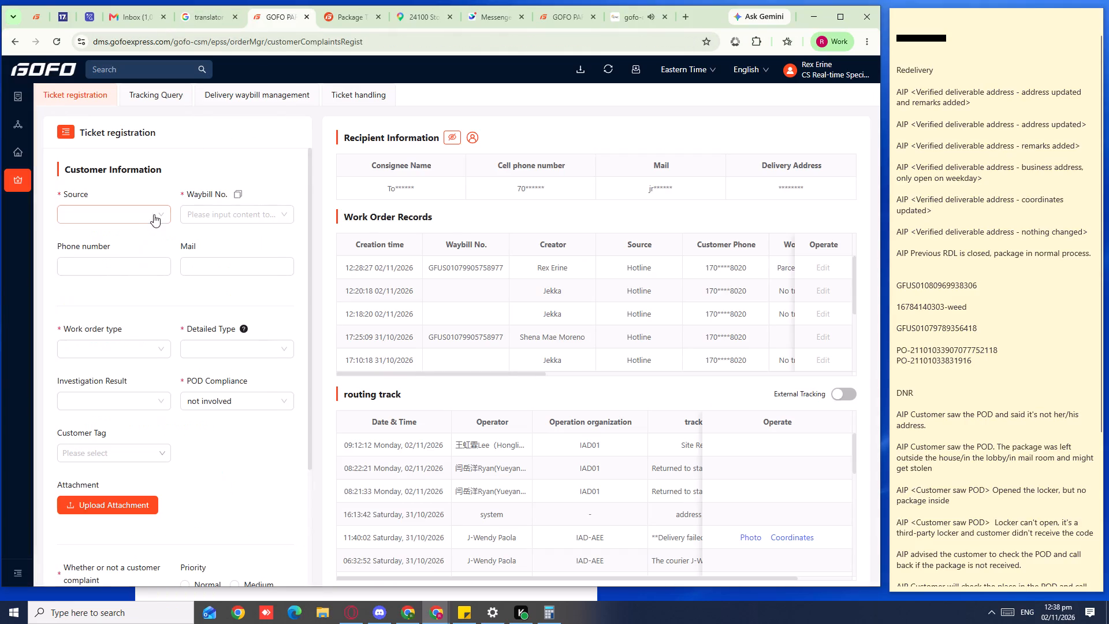
click(154, 214)
click(136, 242)
click(241, 218)
key(ctrl+v)
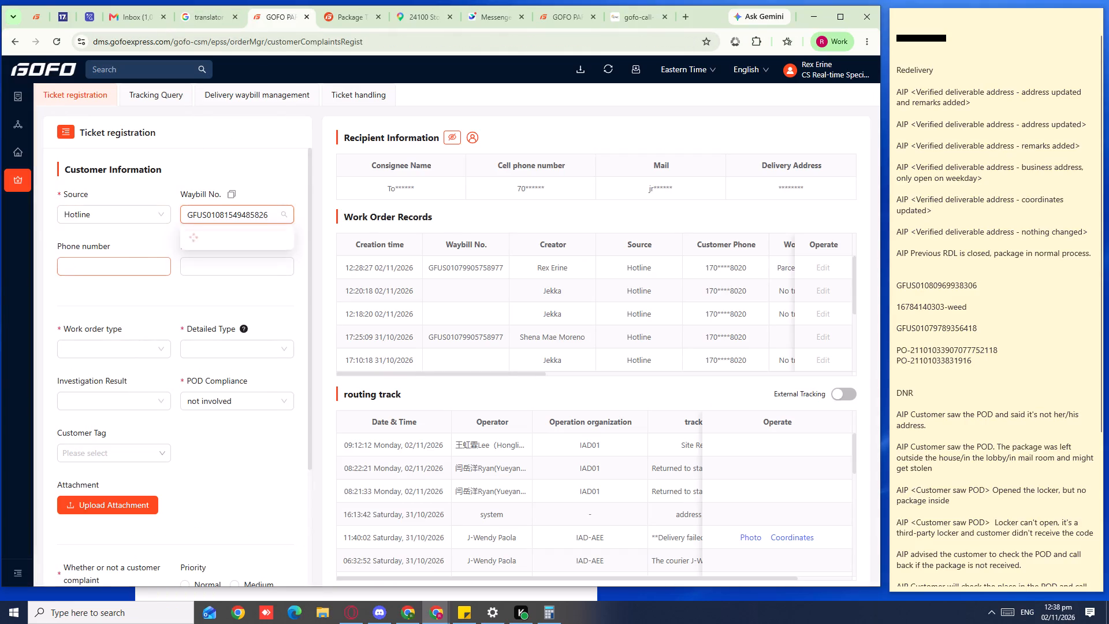
click(133, 268)
double_click(923, 37)
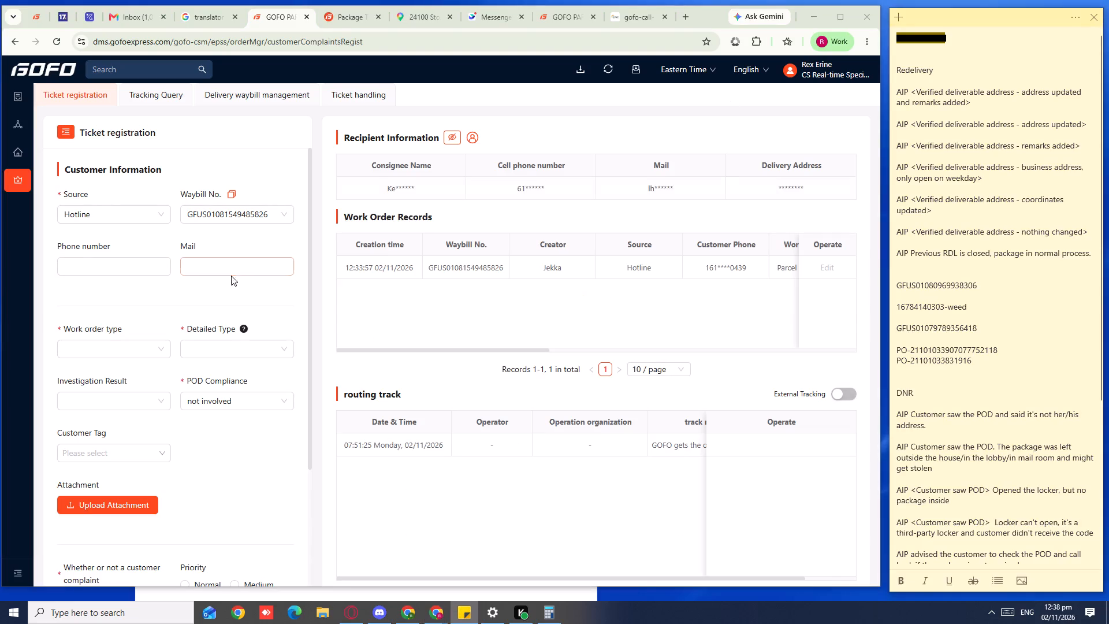
key(ctrl+c)
key(ctrl+c)
click(106, 257)
click(104, 277)
ctrl+click(110, 269)
key(ctrl+v)
Set the ticket to Modify Info with detailed type Change of shipping info, no customer complaint and remark "AIP, Added notes", and submit it.
click(92, 354)
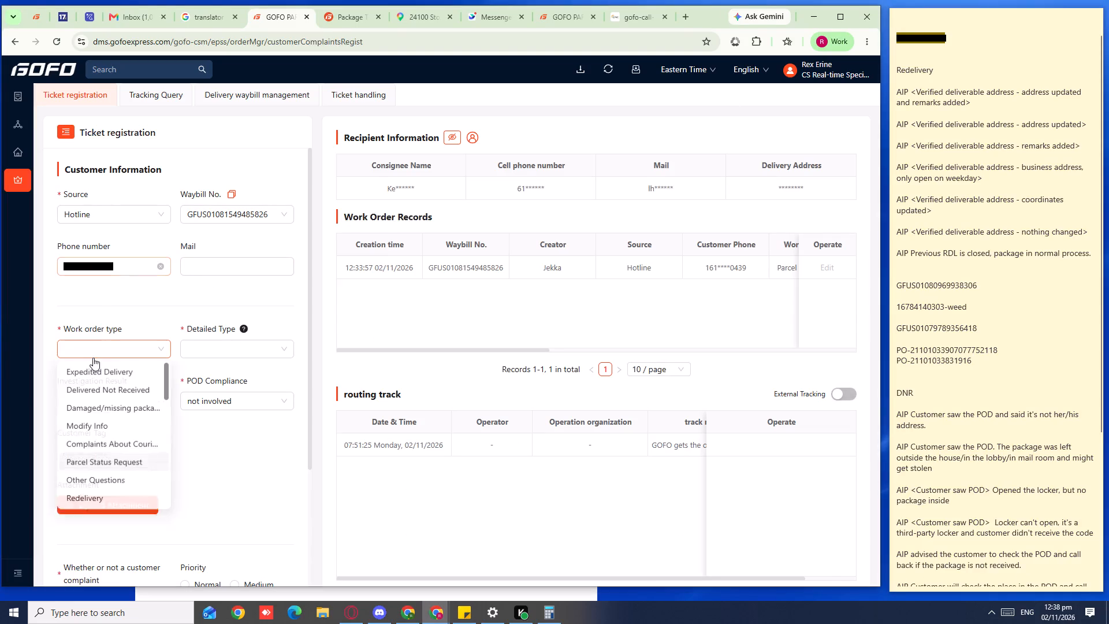
click(88, 428)
click(268, 344)
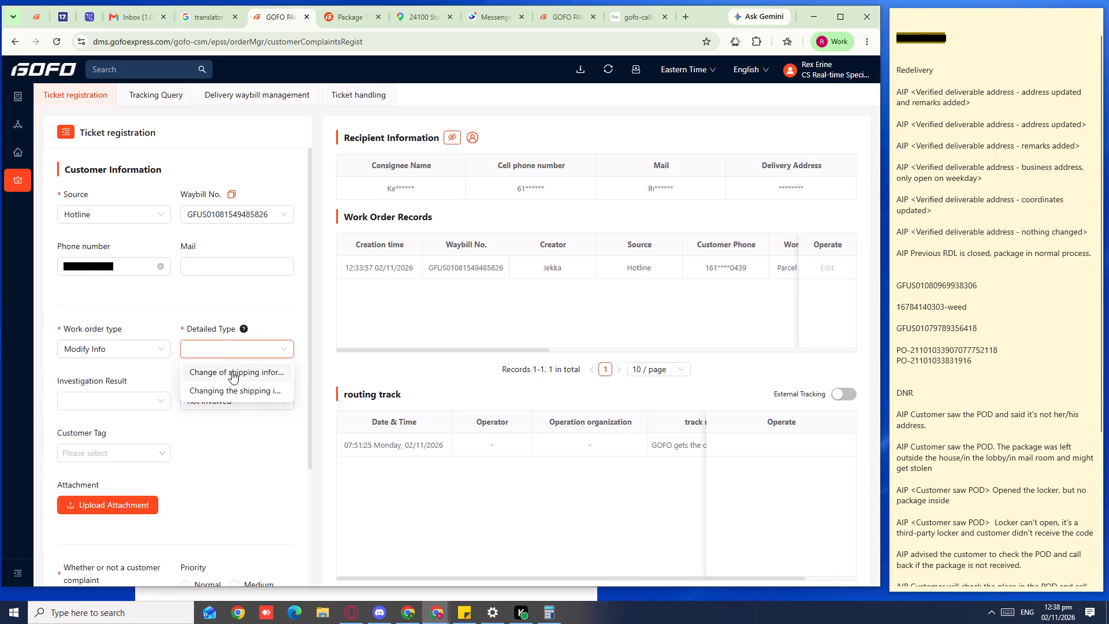
click(228, 374)
scroll(135, 499, down, 3)
click(47, 437)
click(65, 436)
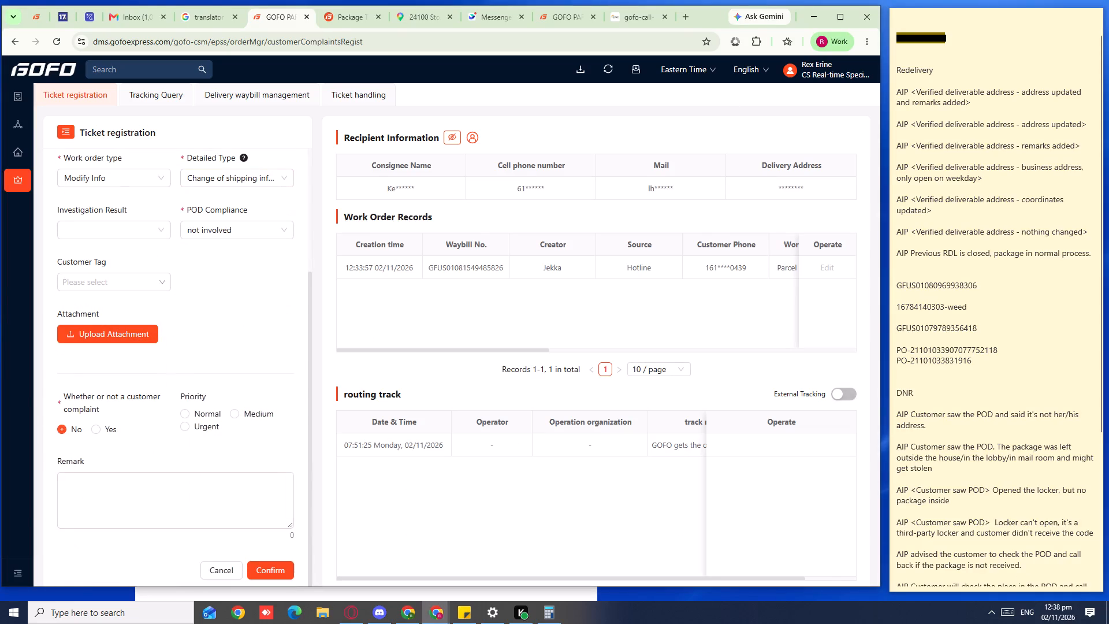
click(94, 477)
text(AIP, Added notes)
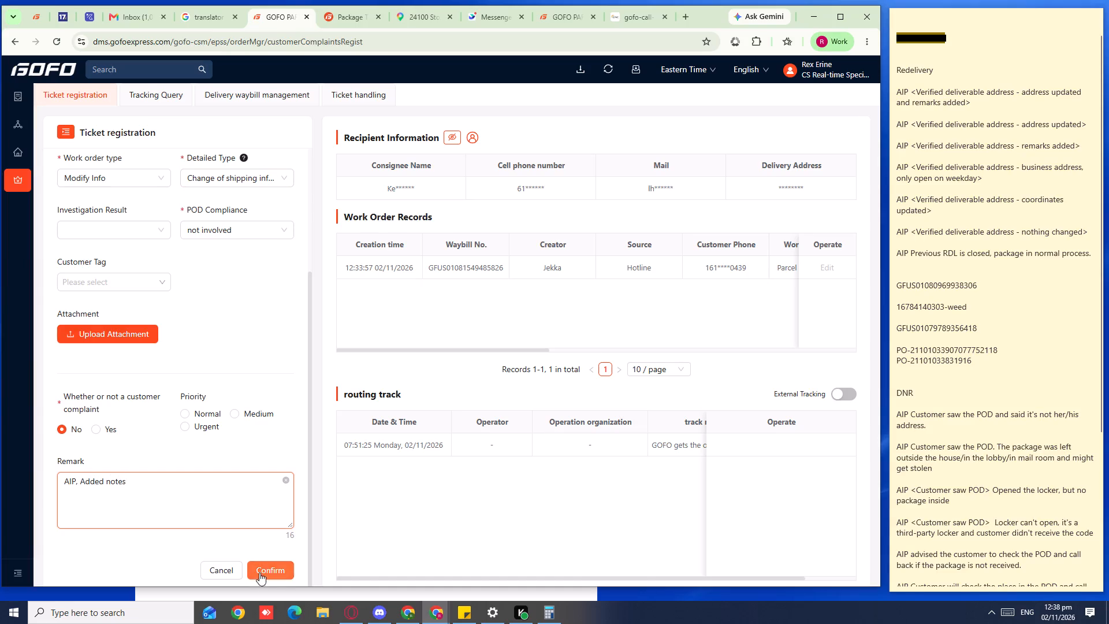
click(259, 573)
Return to the call center's Queue Panel and search the agent list for "rex".
click(633, 14)
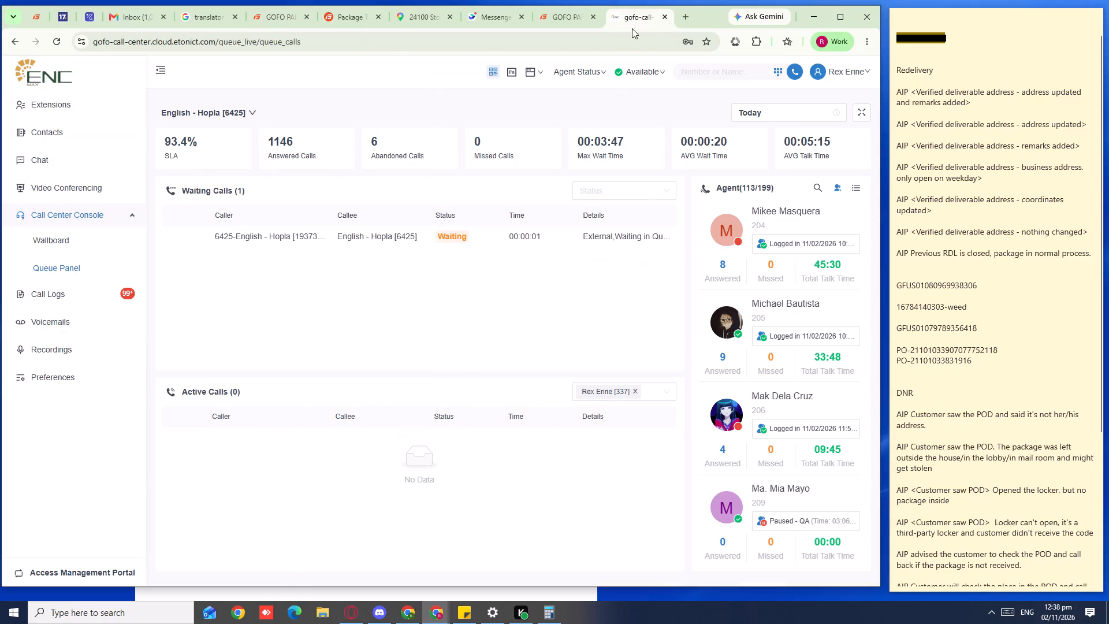
click(822, 178)
click(818, 184)
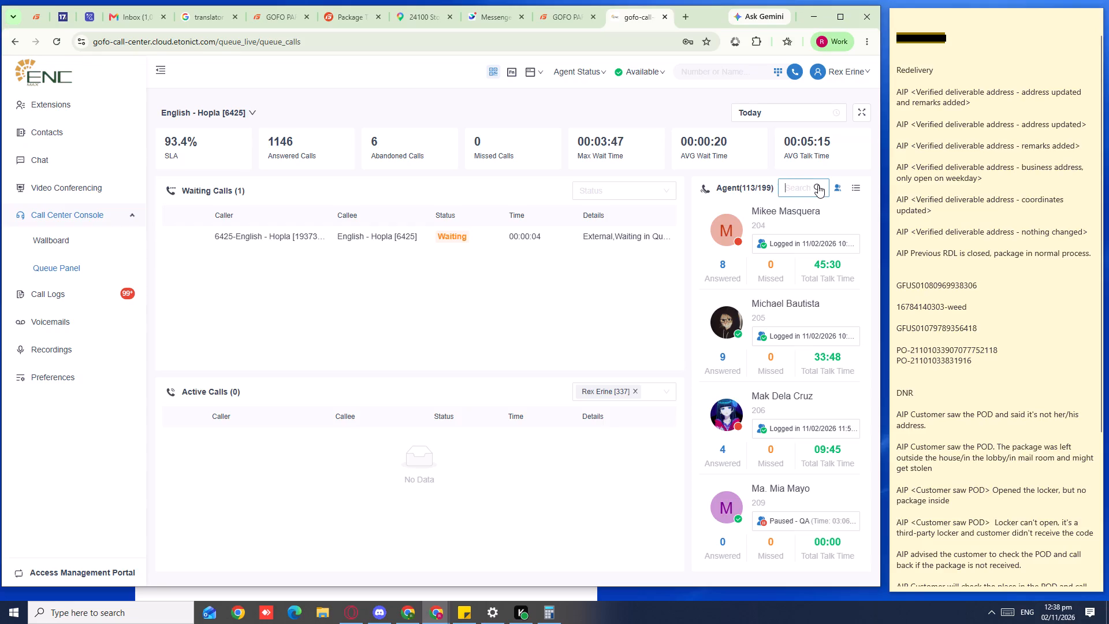
text(rex)
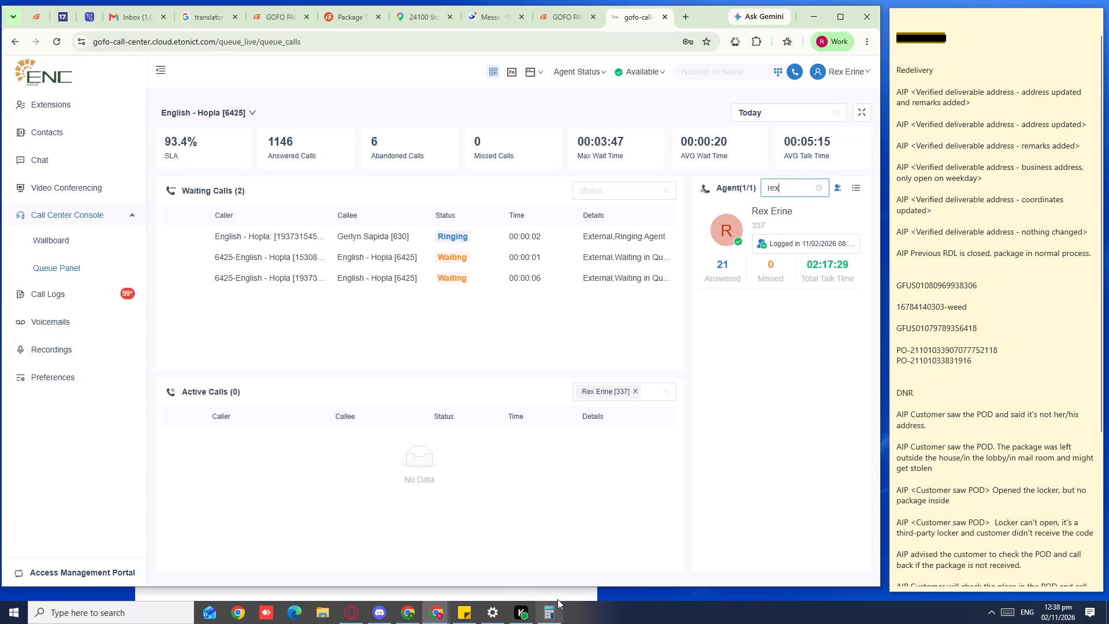
Switch to Calculator and work out the average talk minutes per answered call by adding 120 + 17 and dividing by 21.
click(554, 608)
key(Return)
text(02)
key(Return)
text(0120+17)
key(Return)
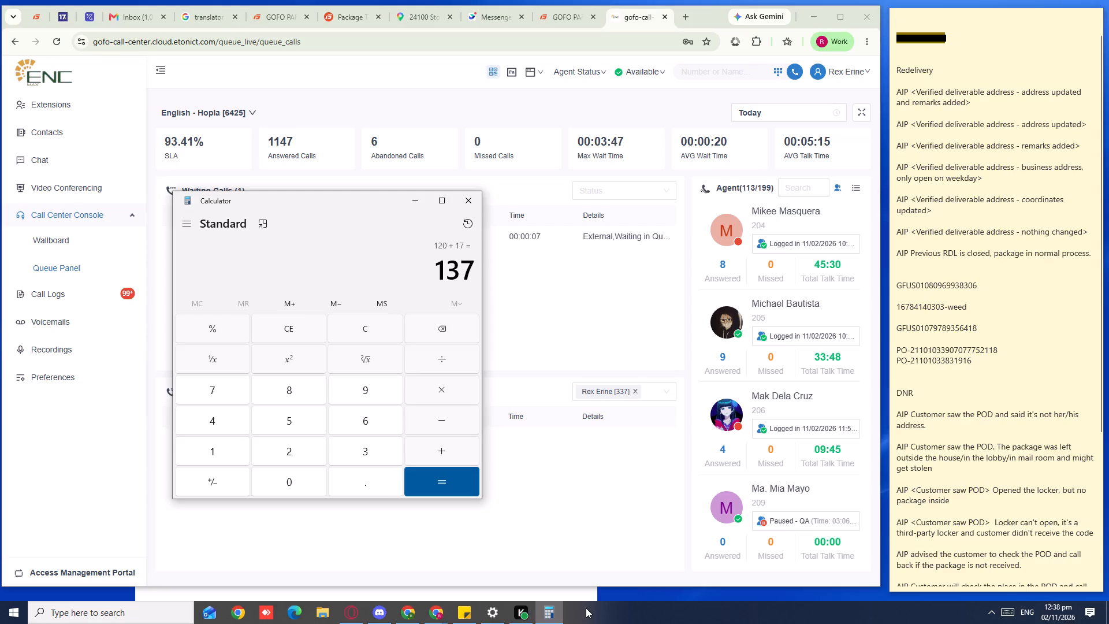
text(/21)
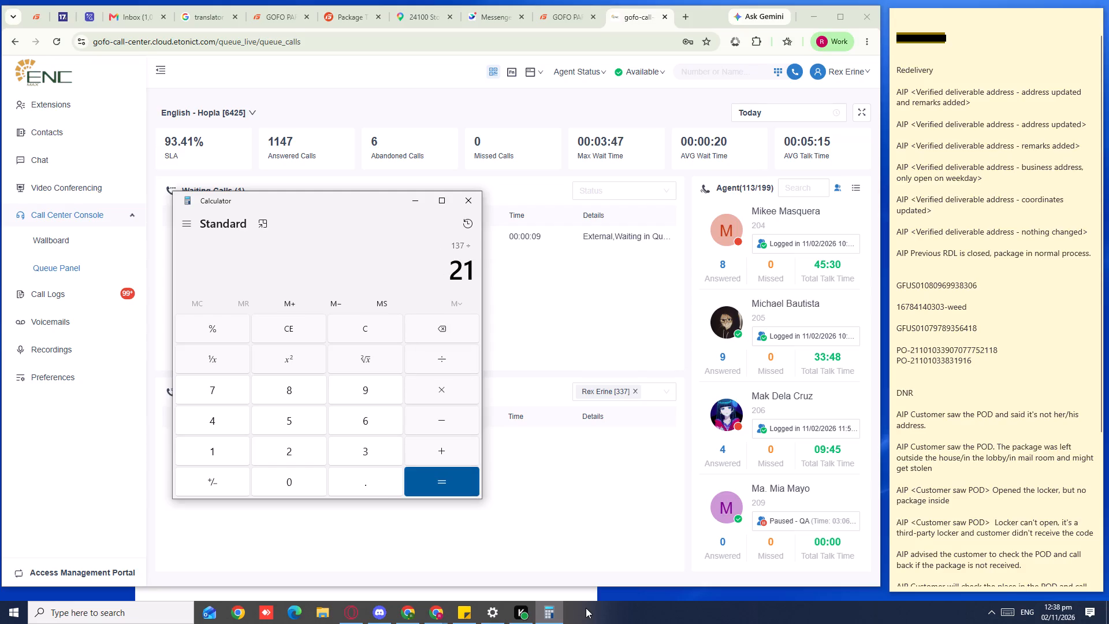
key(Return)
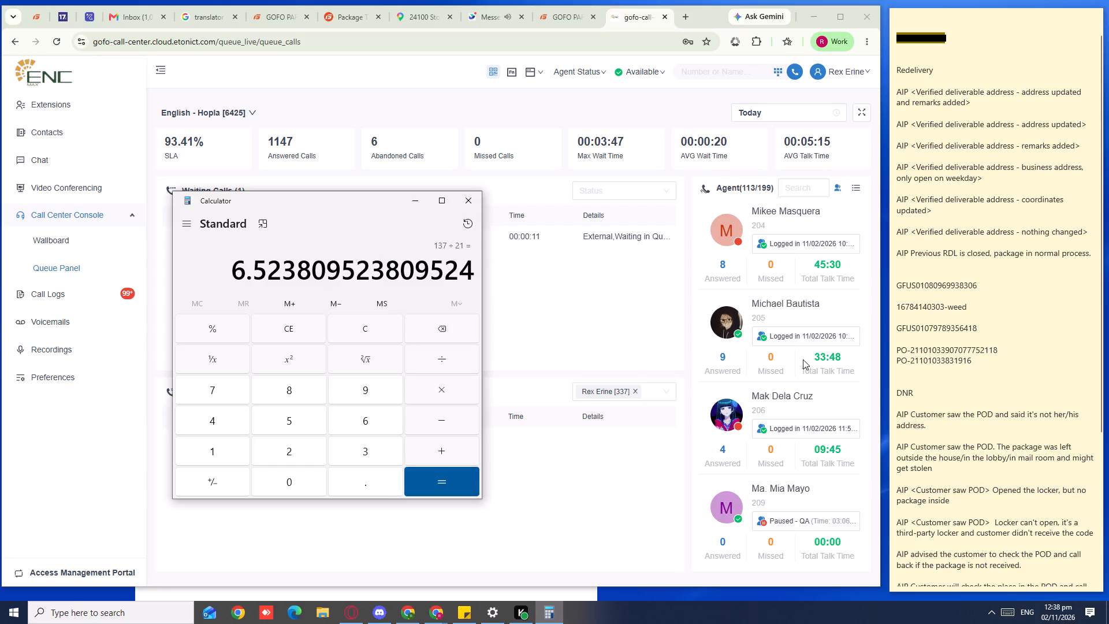